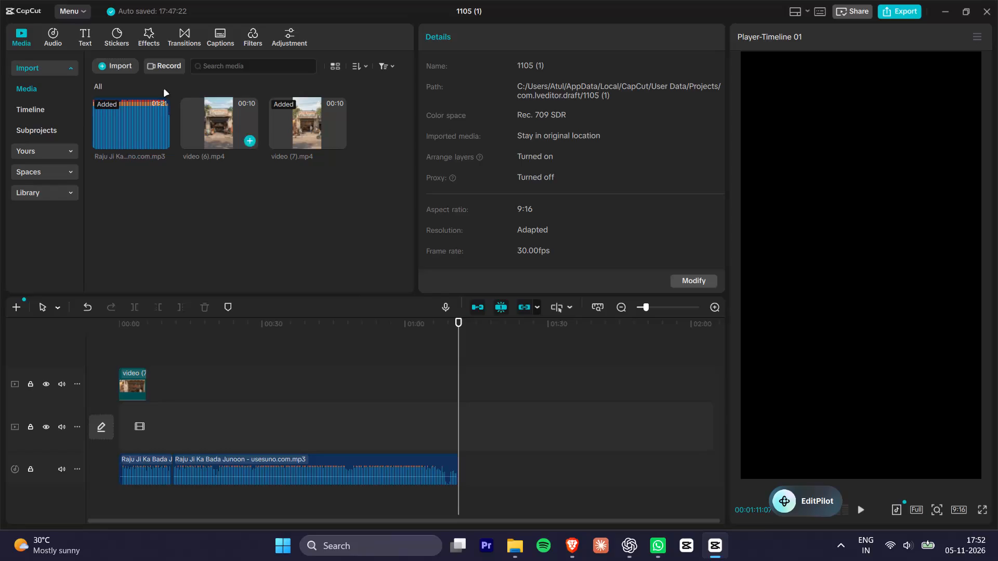
# Import the videos diwali_packing_v1, today_idea_process_result_v2 and the one starting with 1c3578d7 from Downloads into the project media.
pyautogui.click(120, 64)
pyautogui.click(137, 94)
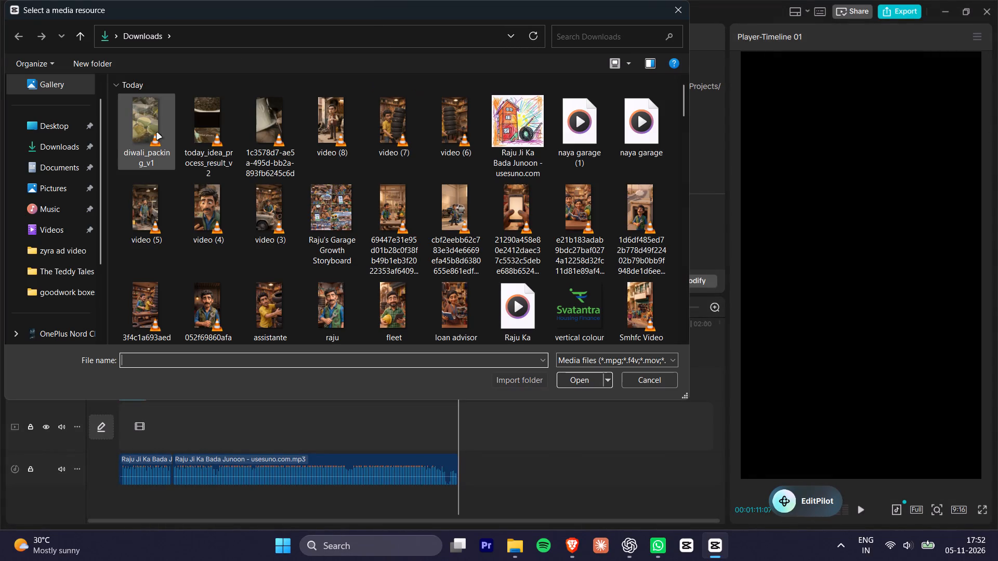
pyautogui.click(135, 135)
pyautogui.keyDown('shift'); pyautogui.click(262, 117); pyautogui.keyUp('shift')
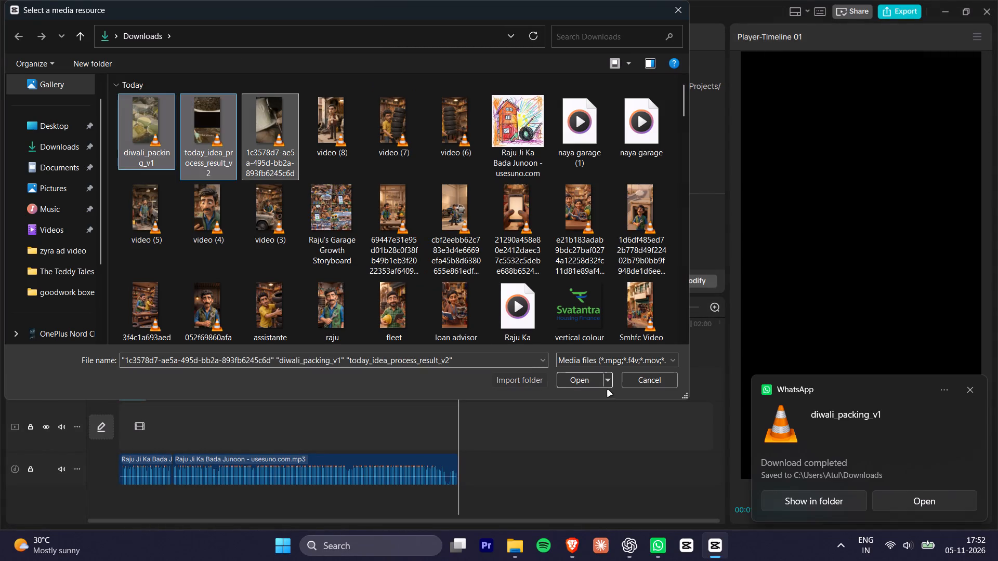
pyautogui.click(580, 384)
pyautogui.click(294, 268)
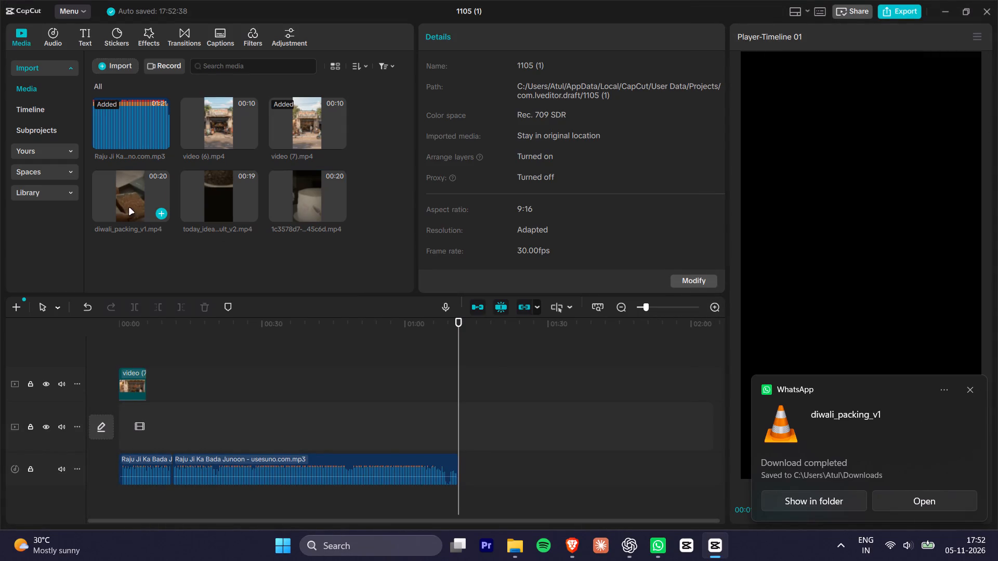
# Place diwali_packing_v1.mp4 on the upper video track, a short gap after the end of the music.
pyautogui.moveTo(125, 203); pyautogui.dragTo(517, 370)
# Play the diwali_packing_v1 clip from its start and examine its footage and on-screen text through to the closing shot.
pyautogui.click(517, 321)
pyautogui.press('space')
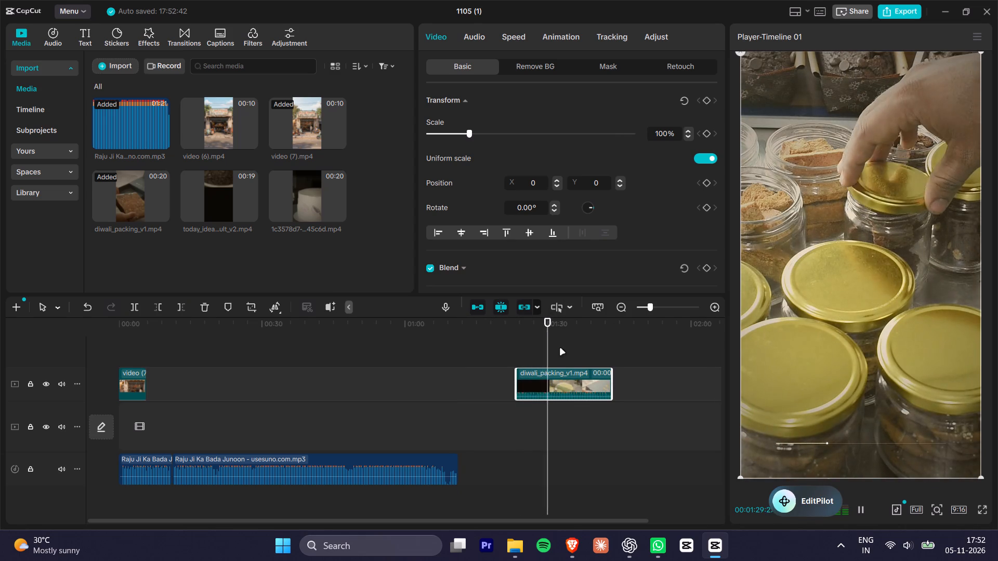
pyautogui.keyDown('alt'); pyautogui.scroll(2, 573, 363); pyautogui.keyUp('alt')
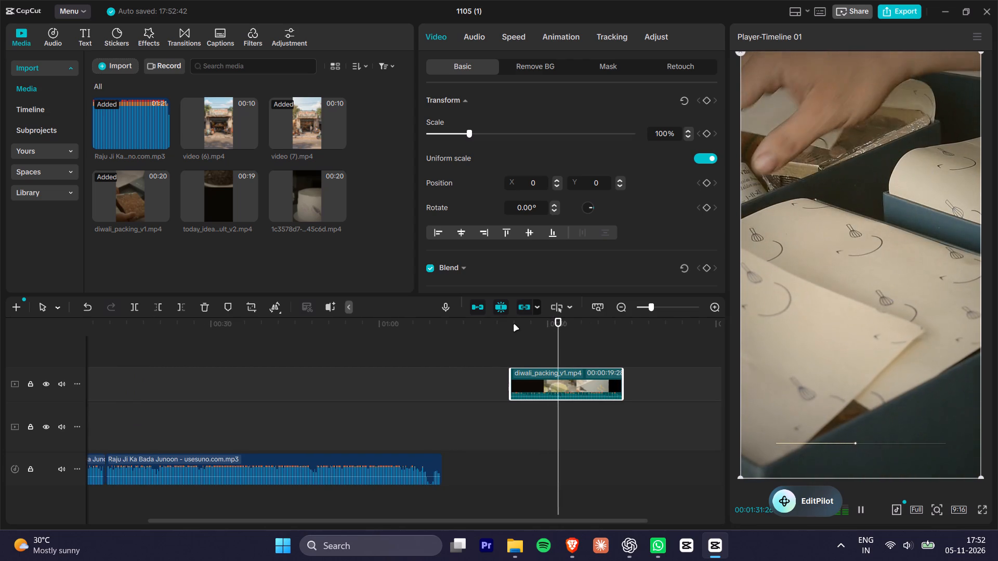
pyautogui.keyDown('alt'); pyautogui.scroll(-1, 556, 345); pyautogui.keyUp('alt')
pyautogui.keyDown('alt'); pyautogui.scroll(2, 556, 345); pyautogui.keyUp('alt')
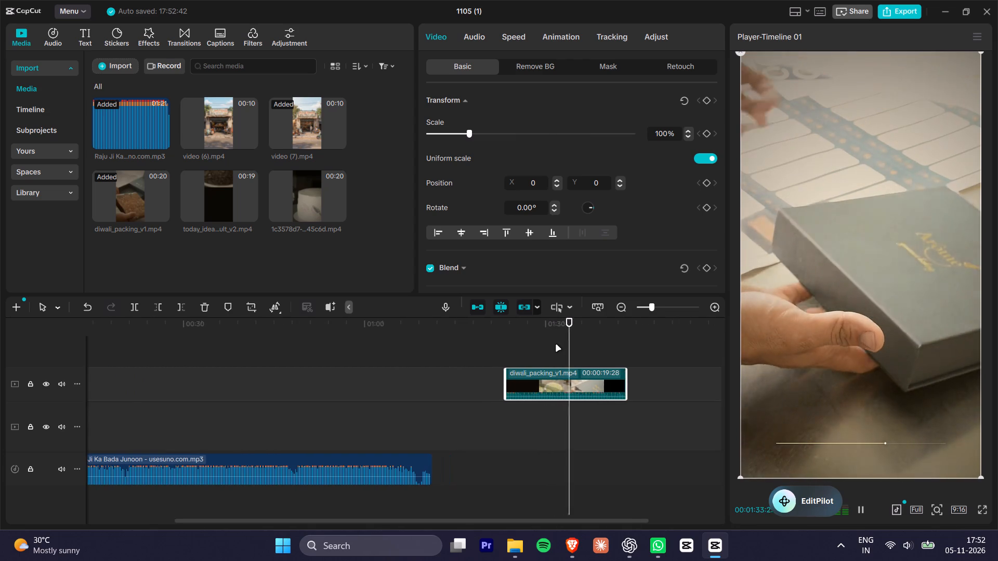
pyautogui.keyDown('alt'); pyautogui.scroll(5, 573, 360); pyautogui.keyUp('alt')
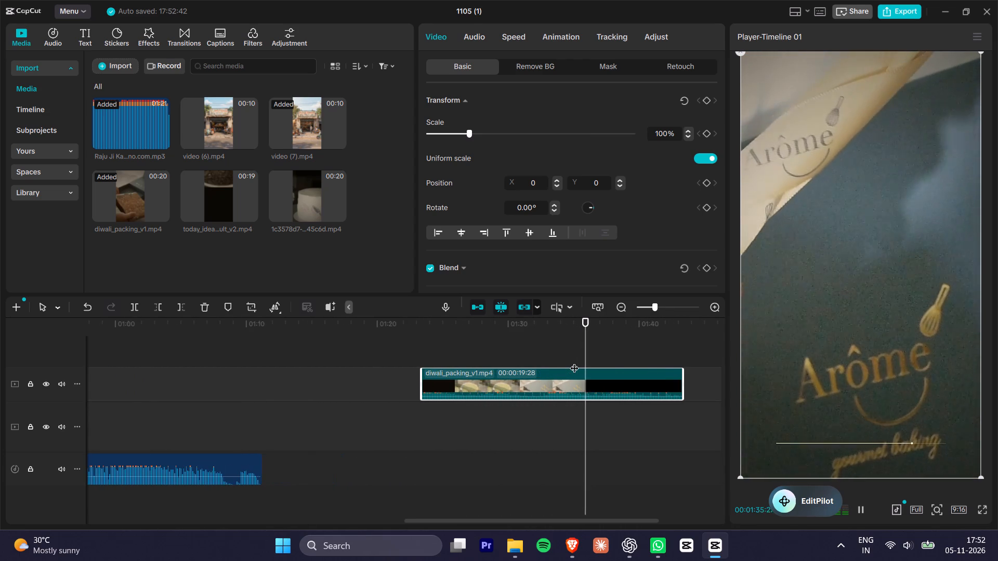
pyautogui.press('space')
pyautogui.press('space')
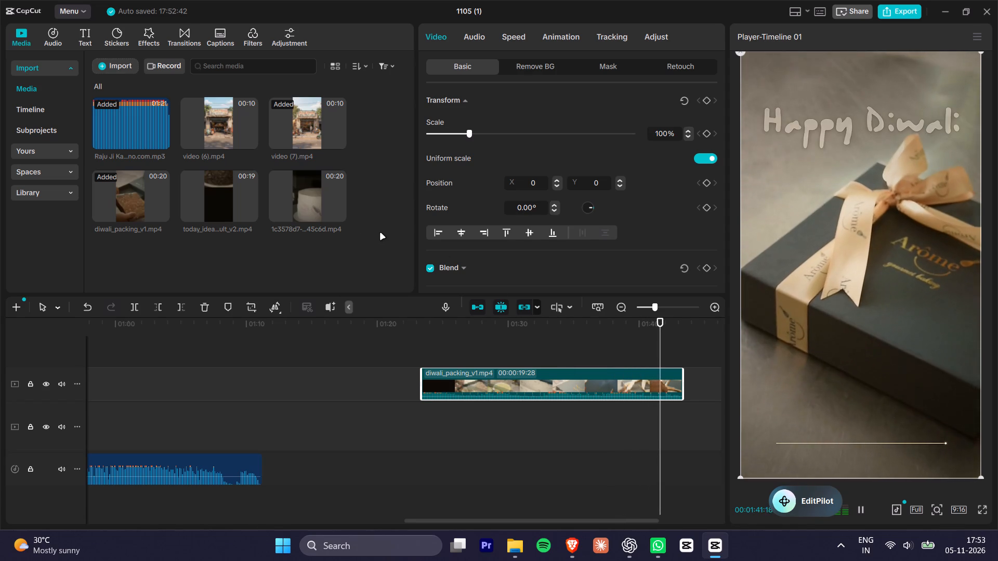
pyautogui.press('space')
pyautogui.press('space')
pyautogui.press('space')
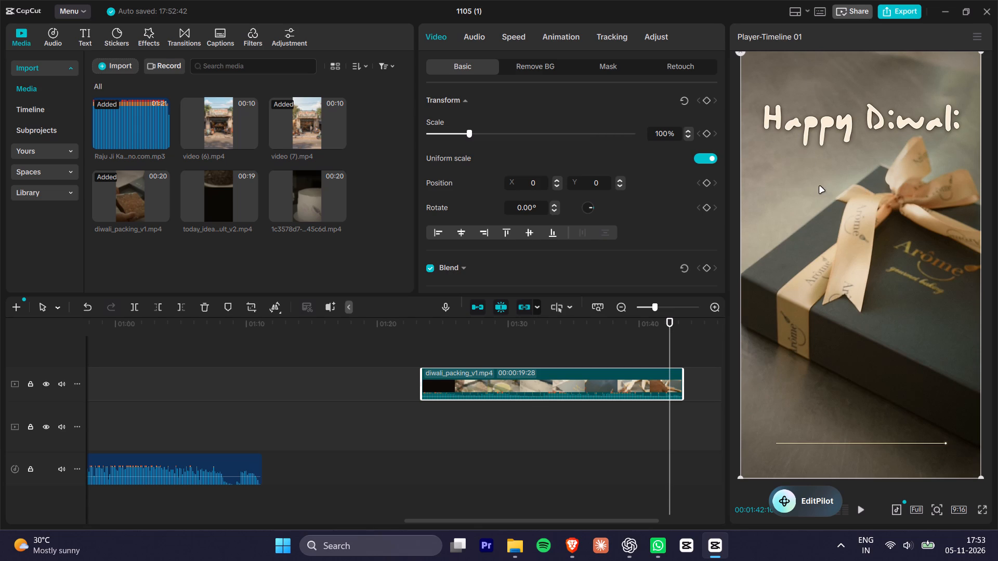
# Add today_idea_process_result_v2.mp4 directly after the diwali_packing_v1 clip on the same track and preview its opening.
pyautogui.keyDown('alt'); pyautogui.scroll(-4, 518, 332); pyautogui.keyUp('alt')
pyautogui.keyDown('alt'); pyautogui.scroll(-4, 573, 375); pyautogui.keyUp('alt')
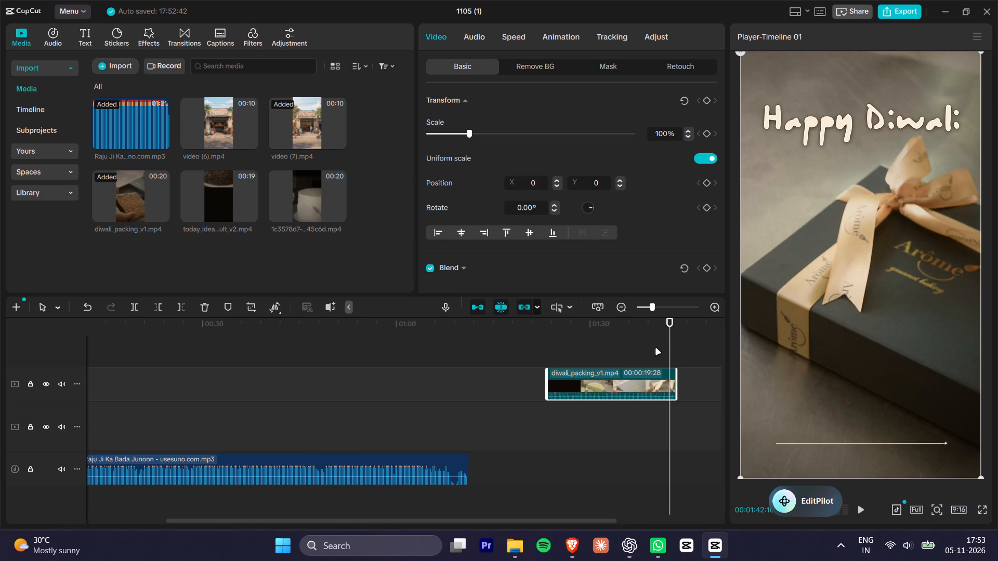
pyautogui.keyDown('ctrl'); pyautogui.scroll(-3, 636, 352); pyautogui.keyUp('ctrl')
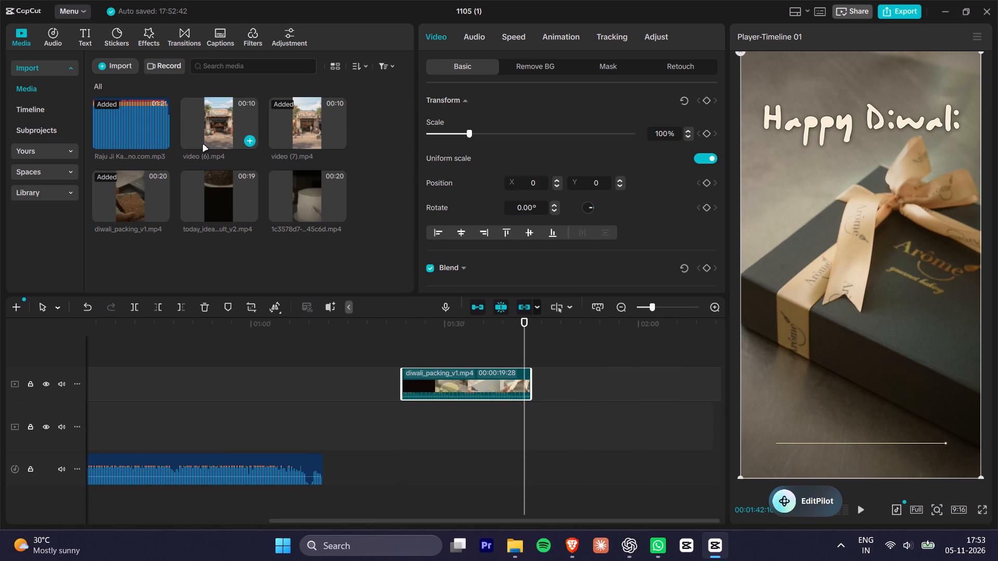
pyautogui.moveTo(221, 197); pyautogui.dragTo(546, 380)
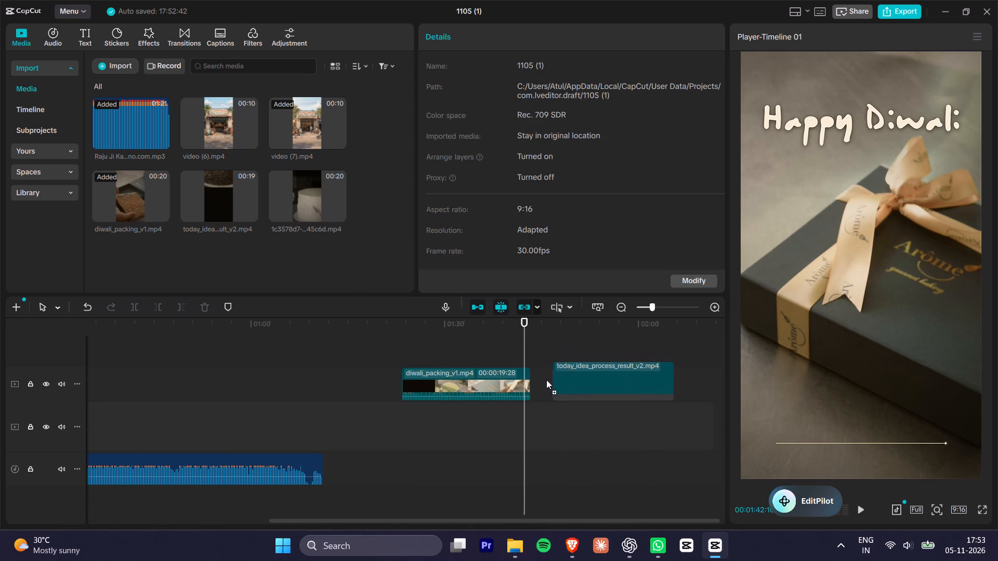
pyautogui.moveTo(546, 380); pyautogui.dragTo(531, 383)
pyautogui.press('space')
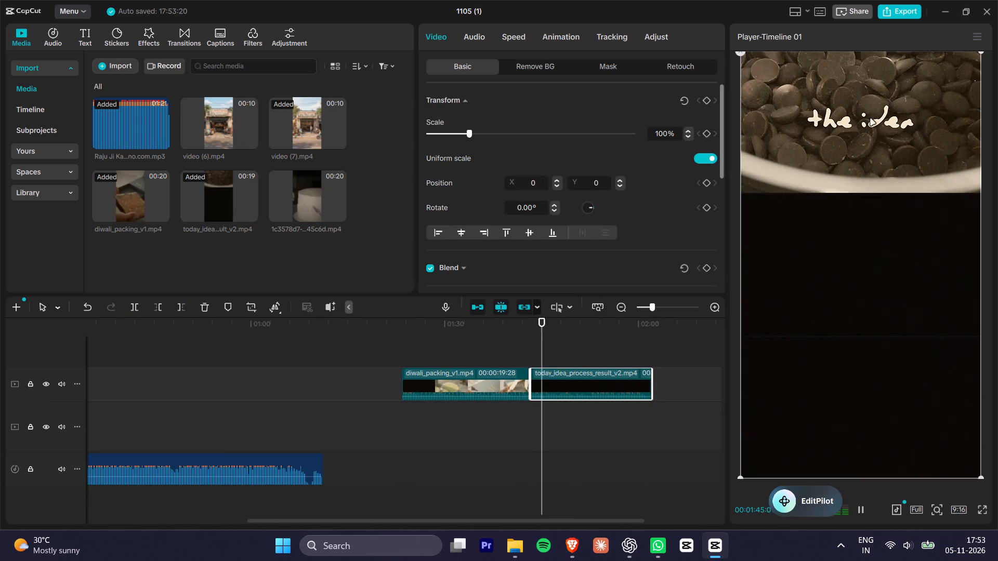
pyautogui.press('space')
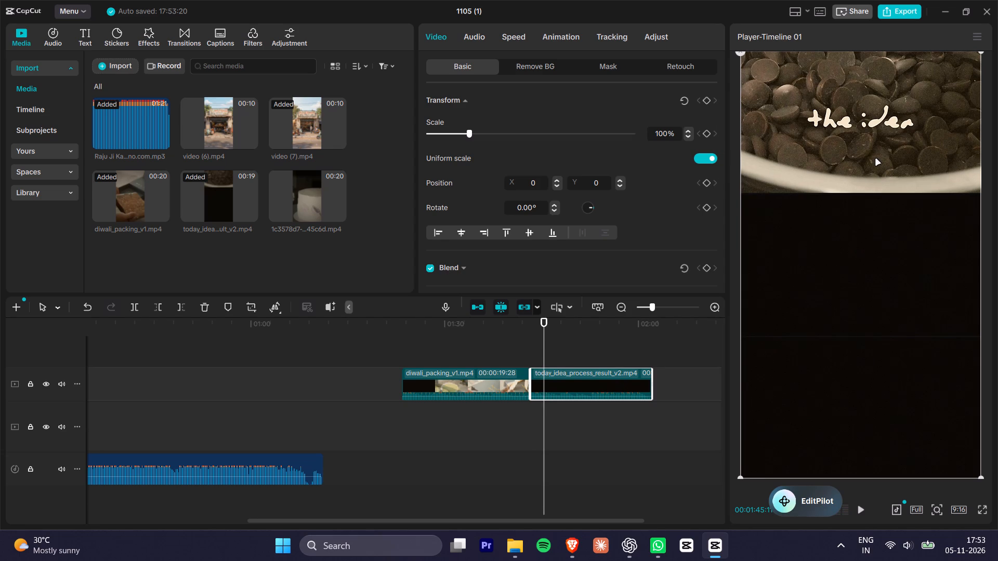
# Add the 1c3578d7 video directly after the today_idea_process_result_v2 clip on the same track.
pyautogui.moveTo(319, 188); pyautogui.dragTo(655, 383)
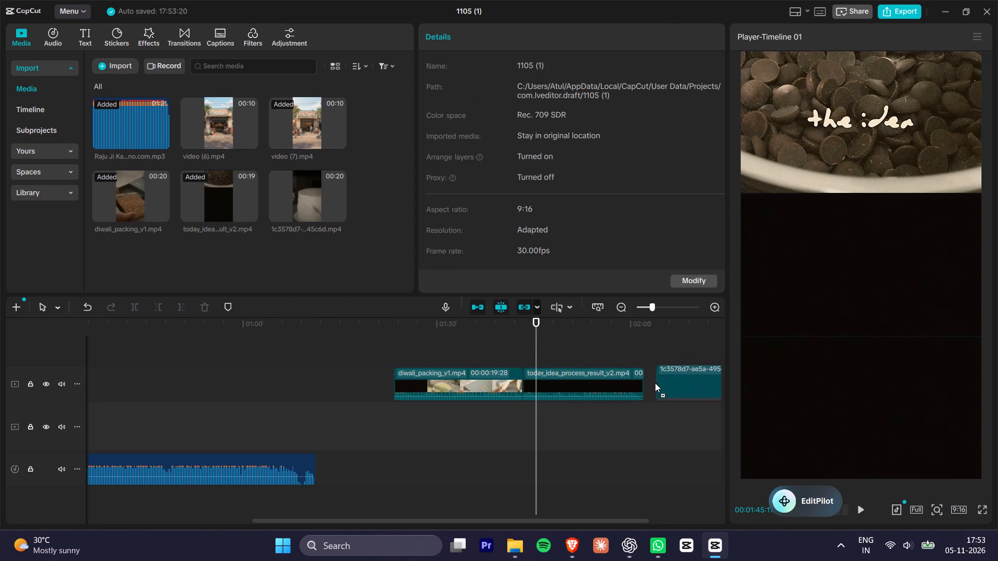
pyautogui.moveTo(655, 383); pyautogui.dragTo(647, 385)
# Review the clip sequence from the start of diwali_packing_v1 through into today_idea_process_result_v2, pausing to examine the shots and captions.
pyautogui.moveTo(568, 324); pyautogui.dragTo(627, 337)
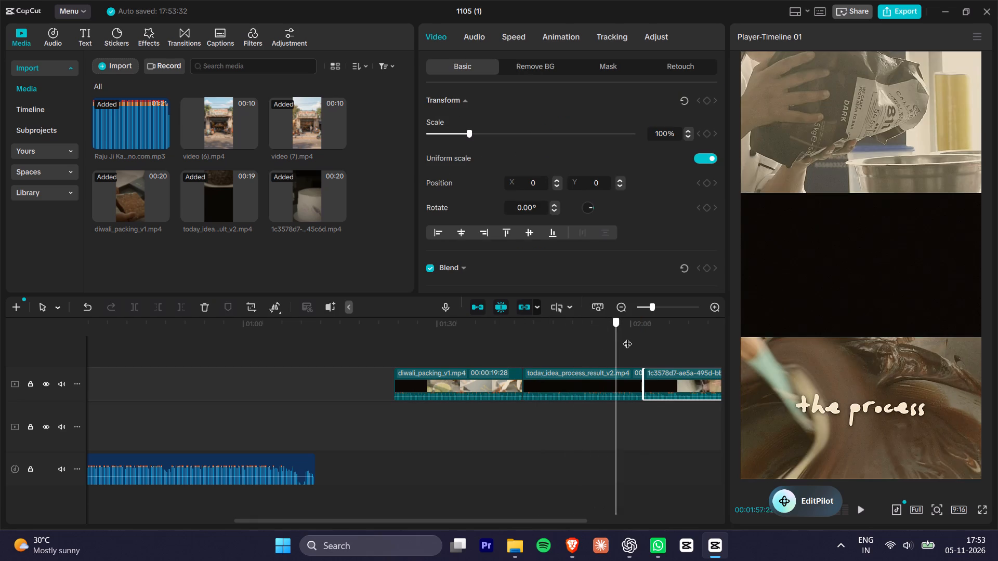
pyautogui.moveTo(627, 337); pyautogui.dragTo(400, 344)
pyautogui.press('space')
pyautogui.press('space')
pyautogui.press('space')
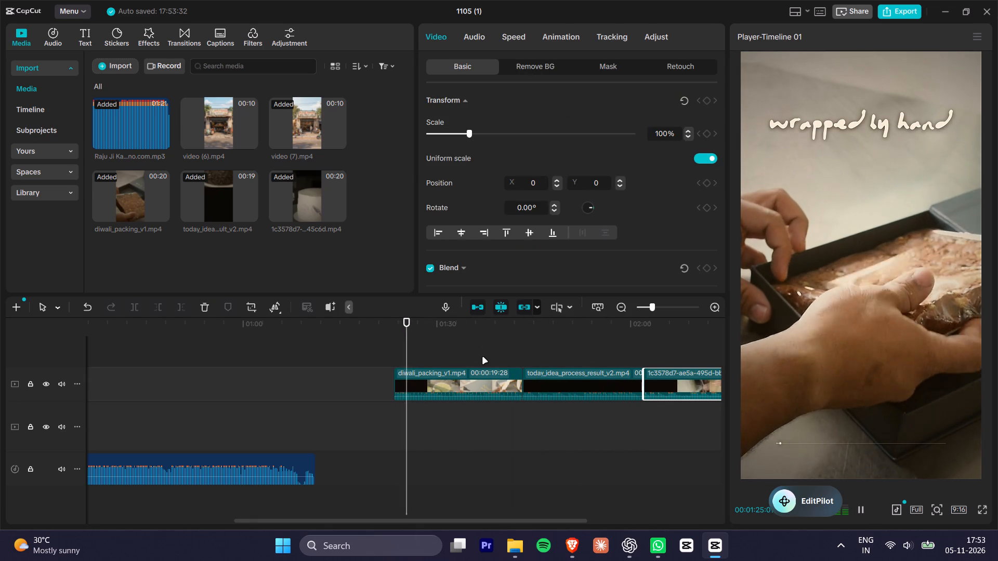
pyautogui.press('space')
pyautogui.press('space')
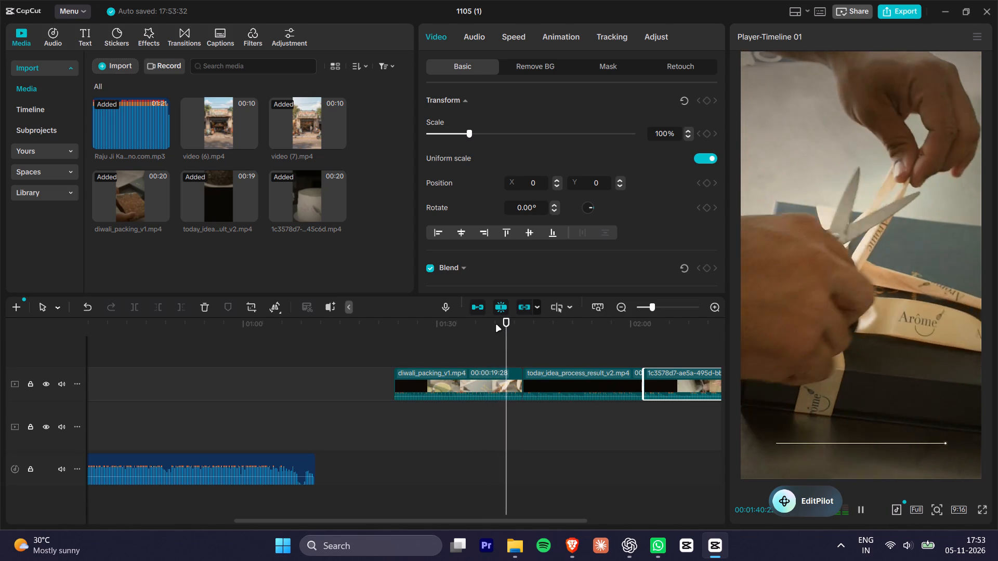
pyautogui.press('space')
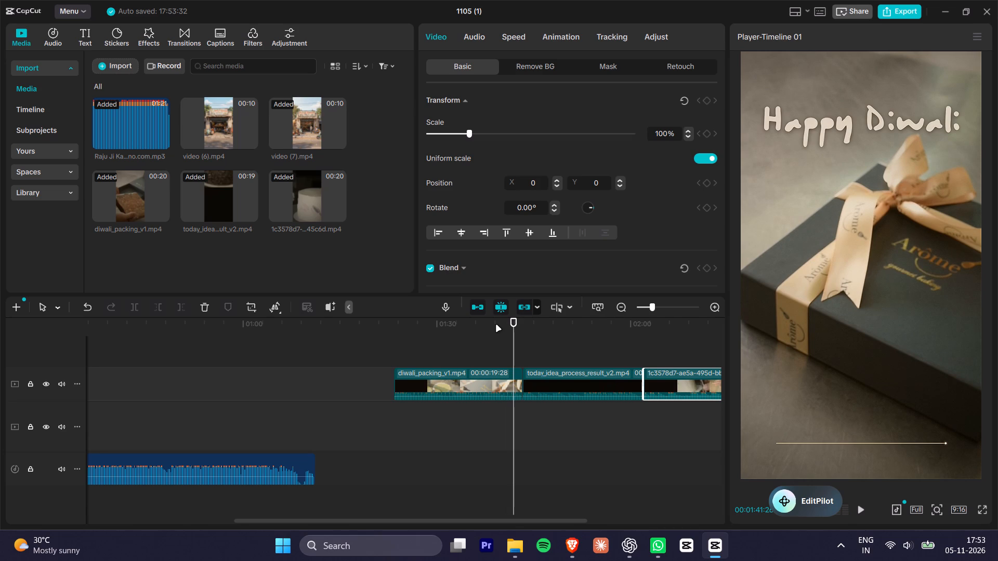
pyautogui.press('space')
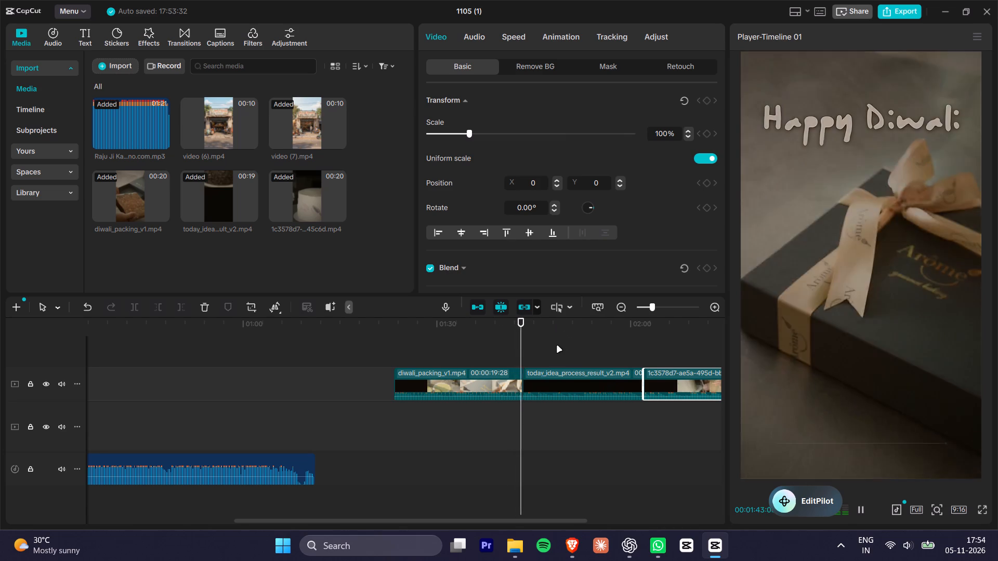
pyautogui.keyDown('ctrl'); pyautogui.scroll(-2, 534, 376); pyautogui.keyUp('ctrl')
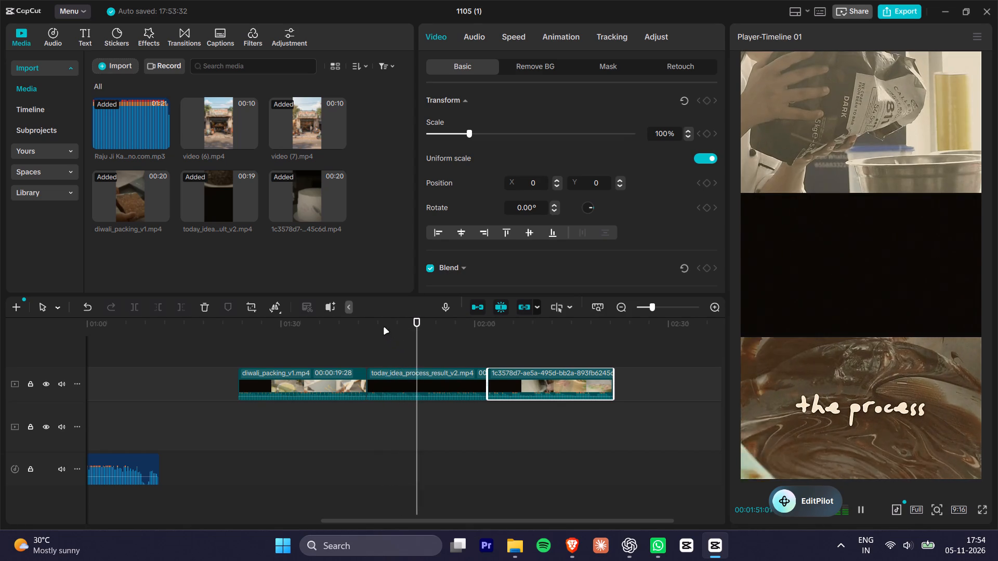
# Review the start of the today_idea_process_result_v2 clip again, and replay the opening of diwali_packing_v1 for comparison.
pyautogui.moveTo(379, 326); pyautogui.dragTo(367, 326)
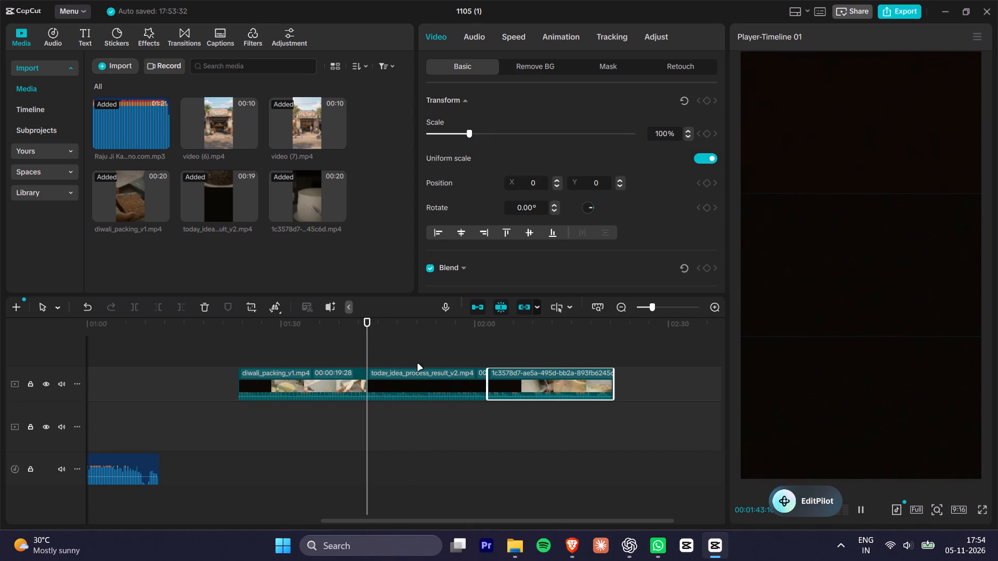
pyautogui.click(320, 381)
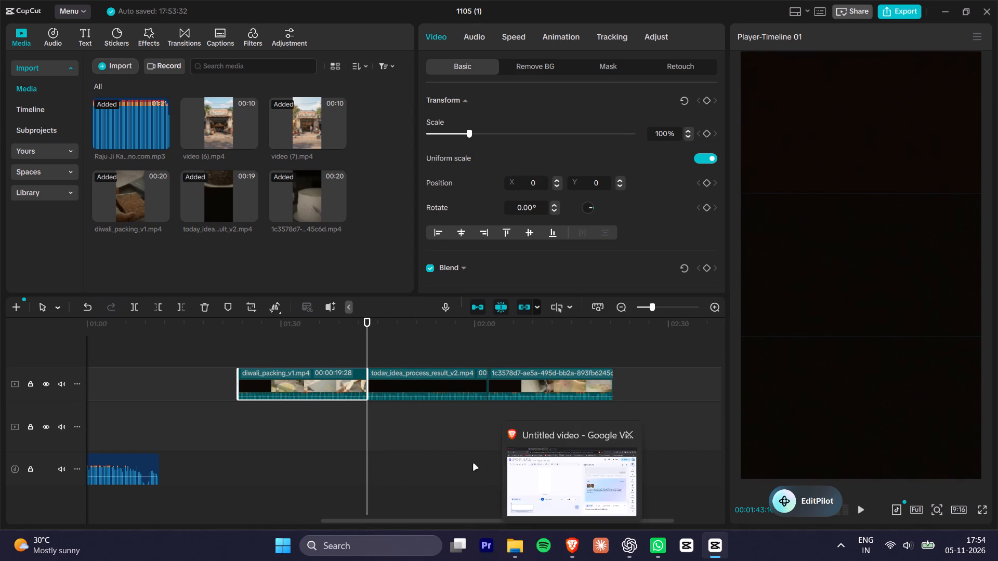
pyautogui.click(417, 440)
pyautogui.moveTo(294, 326); pyautogui.dragTo(238, 330)
pyautogui.press('space')
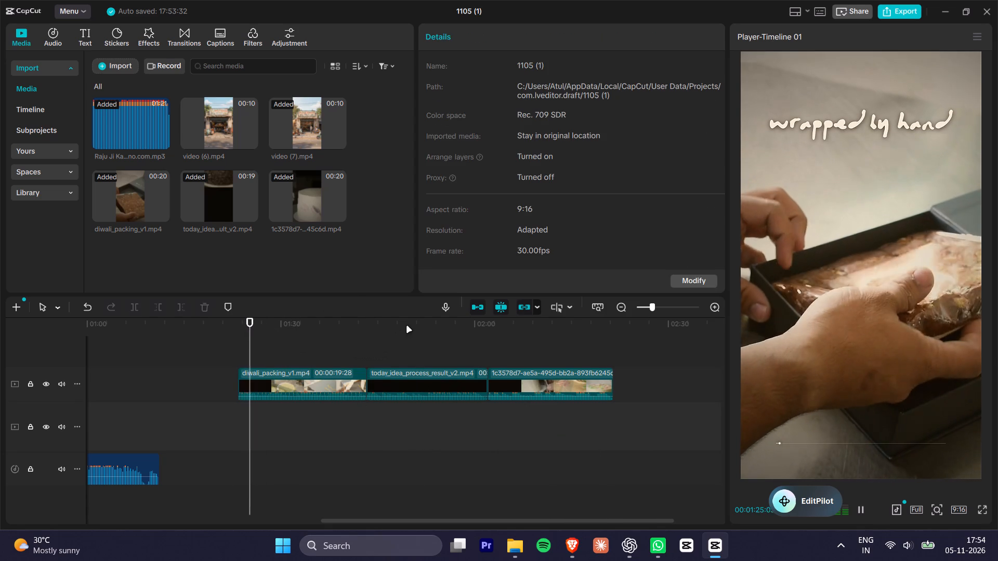
pyautogui.moveTo(373, 322); pyautogui.dragTo(365, 322)
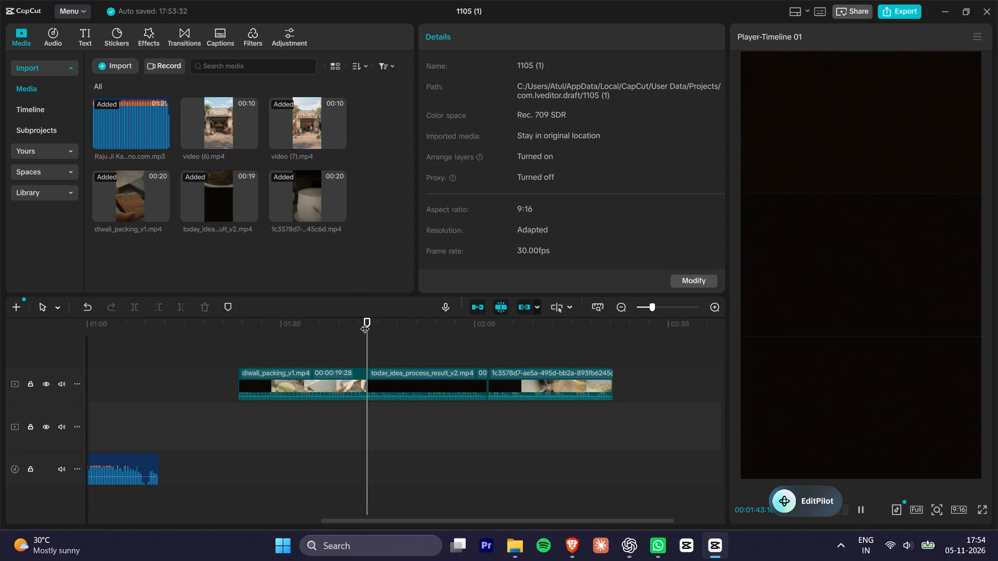
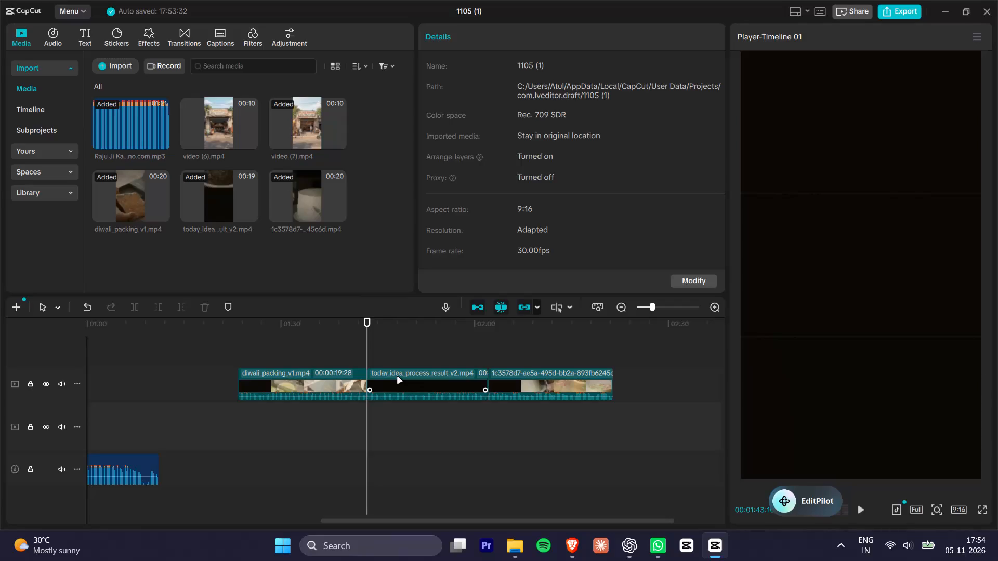
# Play through the today_idea_process_result_v2 clip from its start up to the 1c3578d7 clip, examining its shots and captions.
pyautogui.press('space')
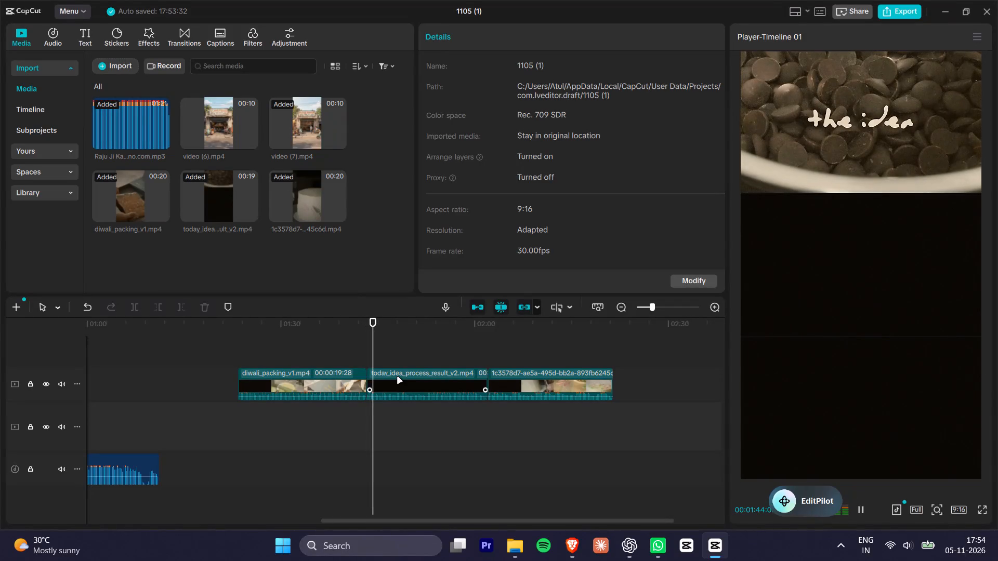
pyautogui.moveTo(397, 329); pyautogui.dragTo(417, 329)
pyautogui.press('space')
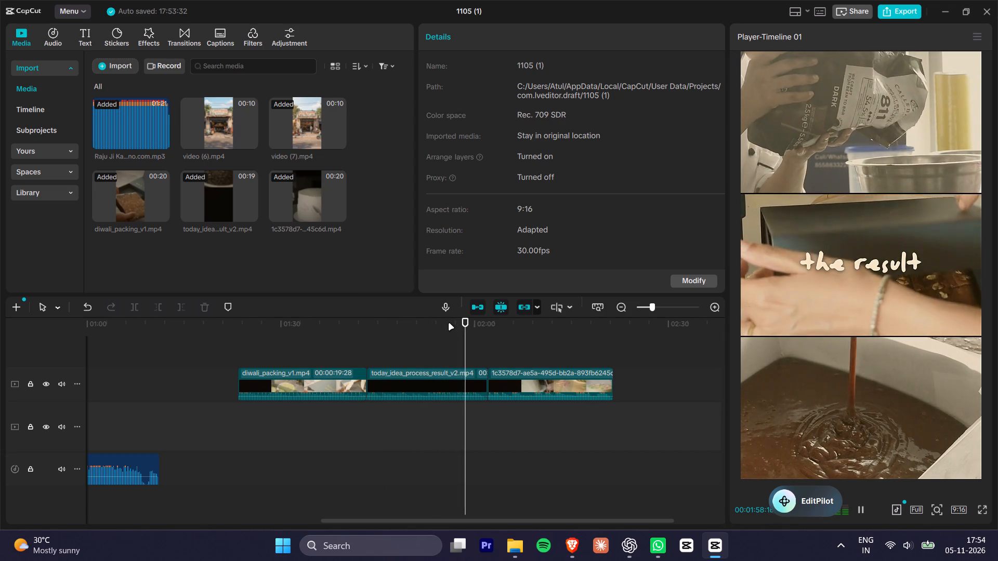
pyautogui.press('space')
pyautogui.press('space')
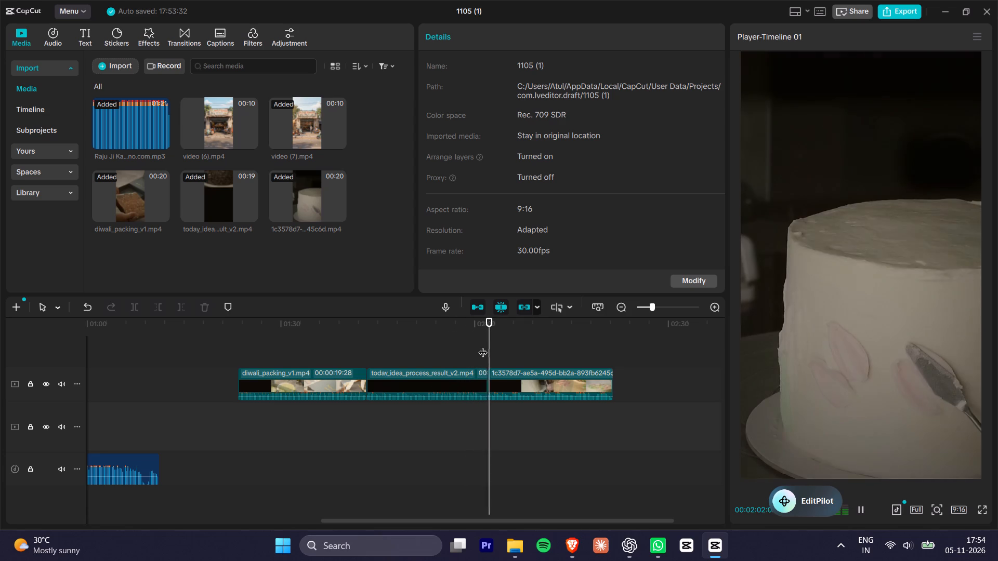
# Review the 1c3578d7 clip through to its closing caption, skipping ahead between shots, and recheck its cake-piping shot.
pyautogui.moveTo(513, 330); pyautogui.dragTo(524, 327)
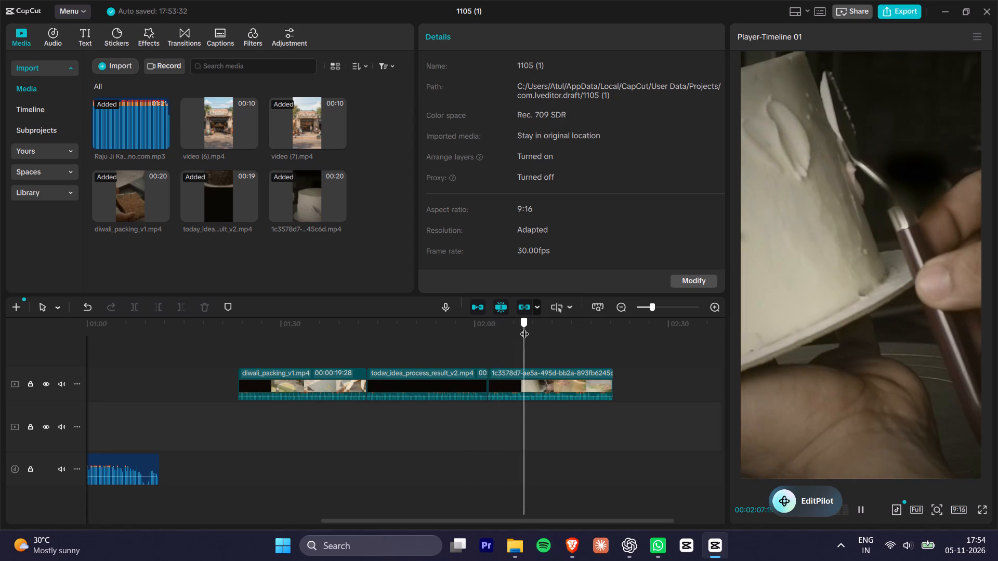
pyautogui.moveTo(524, 327); pyautogui.dragTo(540, 328)
pyautogui.press('space')
pyautogui.press('space')
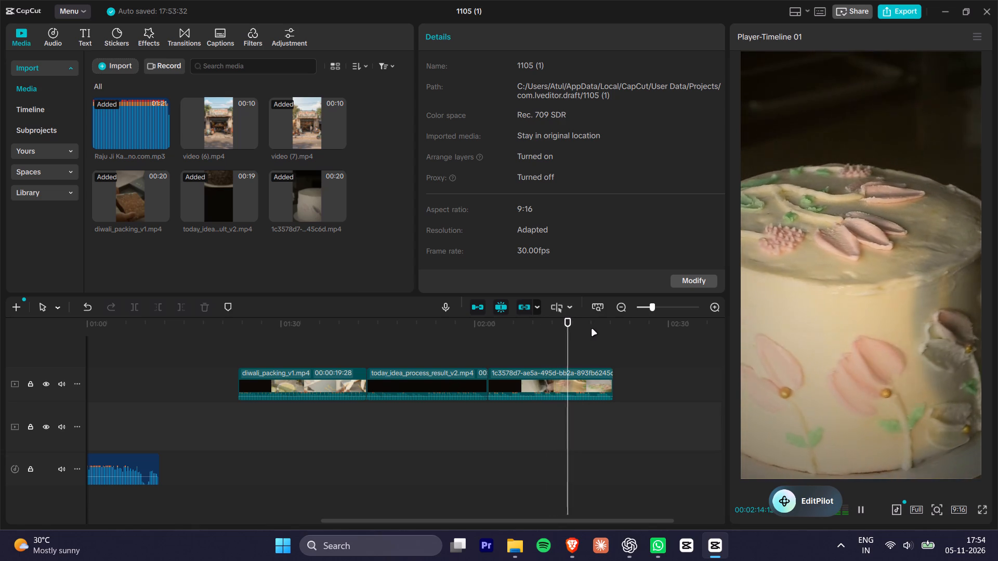
pyautogui.click(593, 325)
pyautogui.press('space')
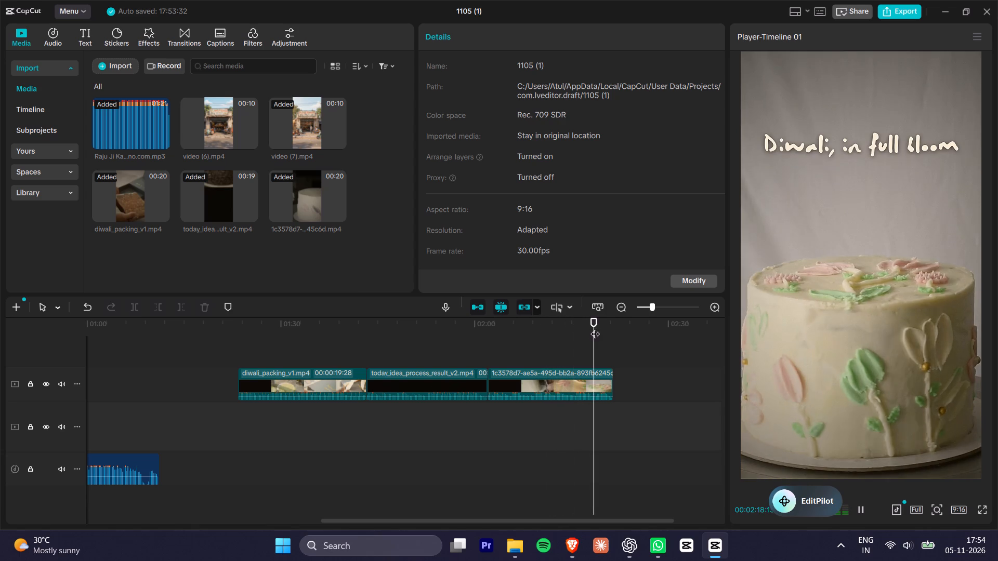
pyautogui.press('space')
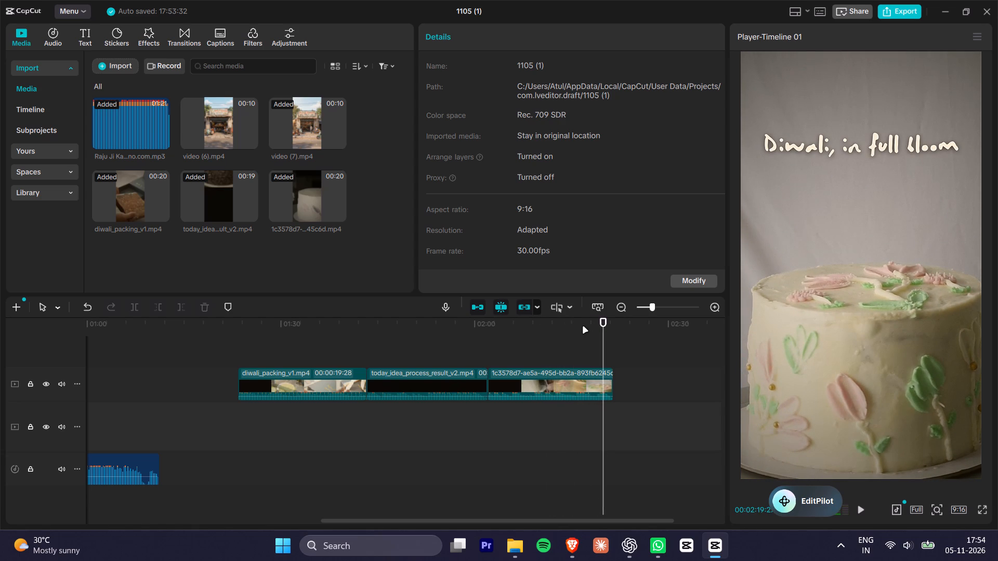
pyautogui.press('space')
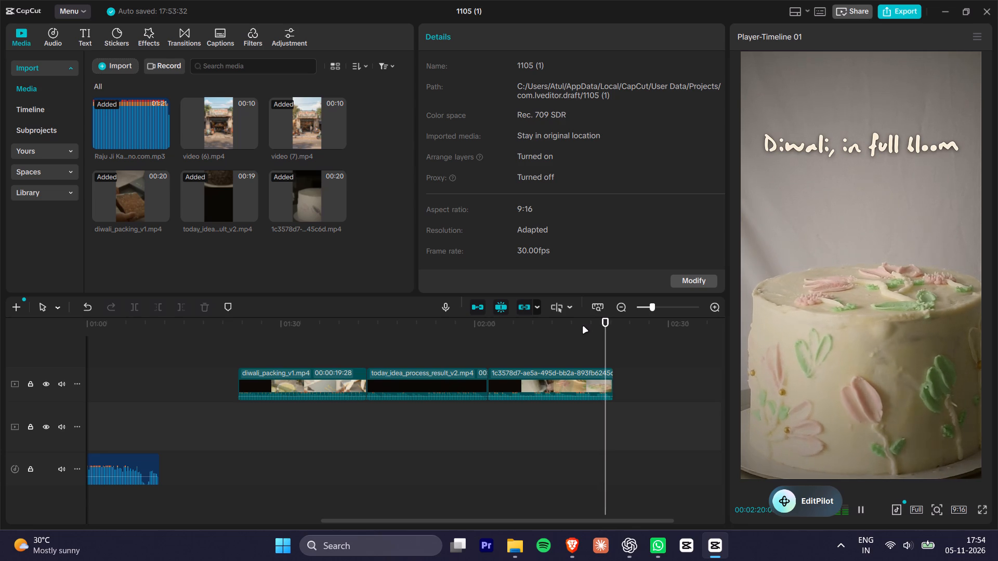
pyautogui.press('space')
pyautogui.click(557, 325)
pyautogui.press('space')
pyautogui.press('space')
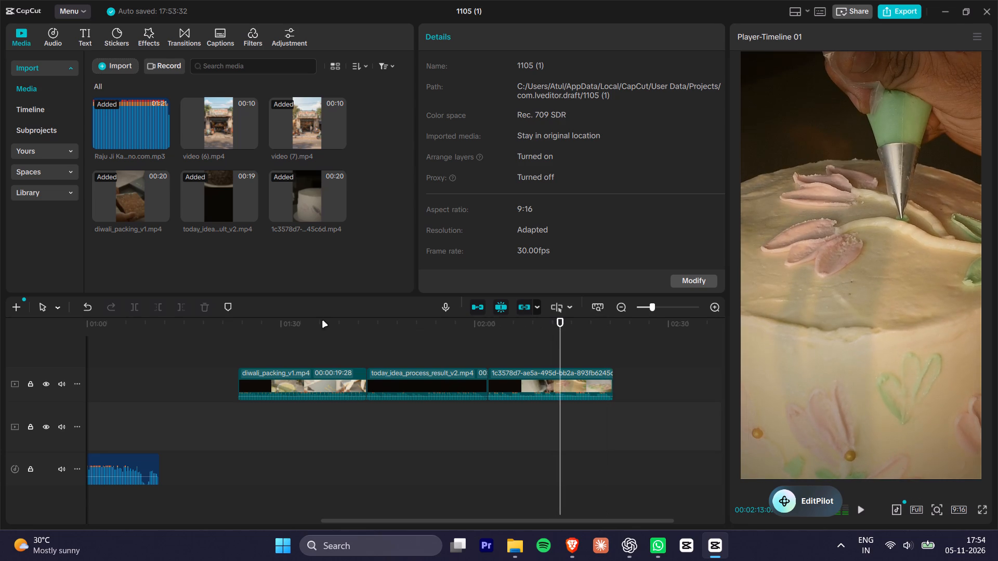
# Replay the opening of the diwali_packing_v1 clip and pause on the shot of the filled jars.
pyautogui.moveTo(268, 323); pyautogui.dragTo(244, 324)
pyautogui.press('space')
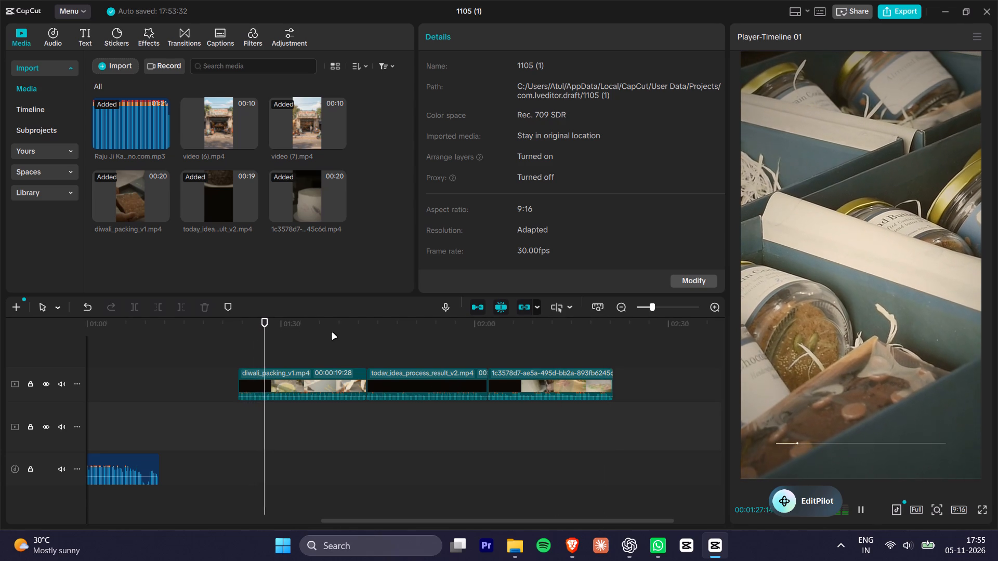
pyautogui.press('space')
pyautogui.press('space')
pyautogui.press('space')
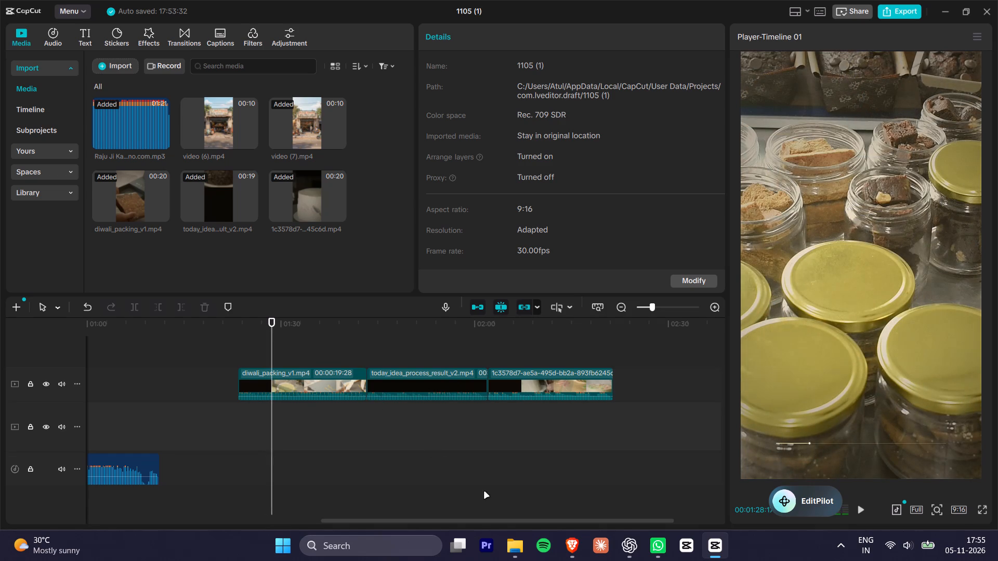
# Switch to the Brave browser to check the generated AI video clips in Google Vids, and return to the CapCut project.
pyautogui.click(570, 556)
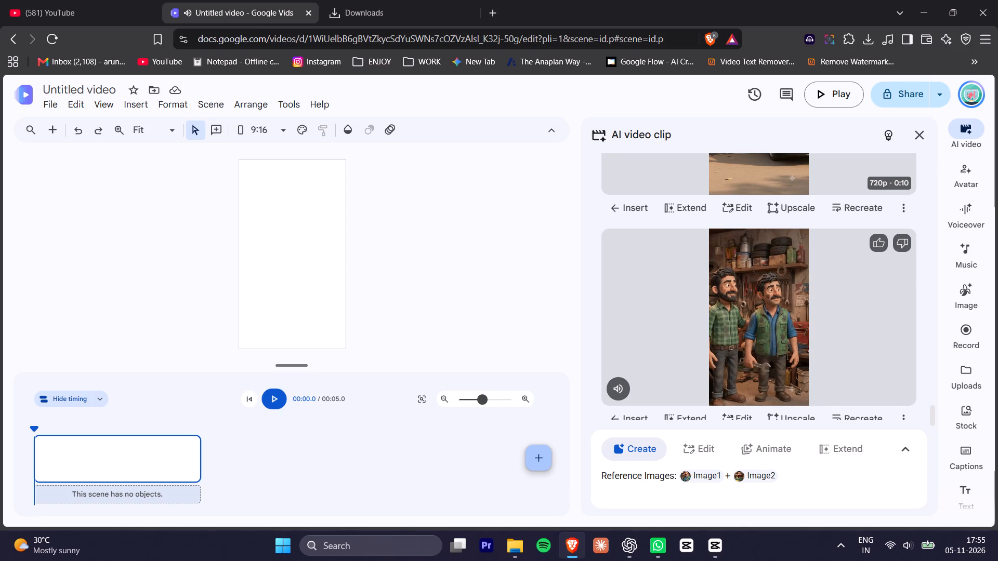
pyautogui.hotkey('alt', 'Tab')
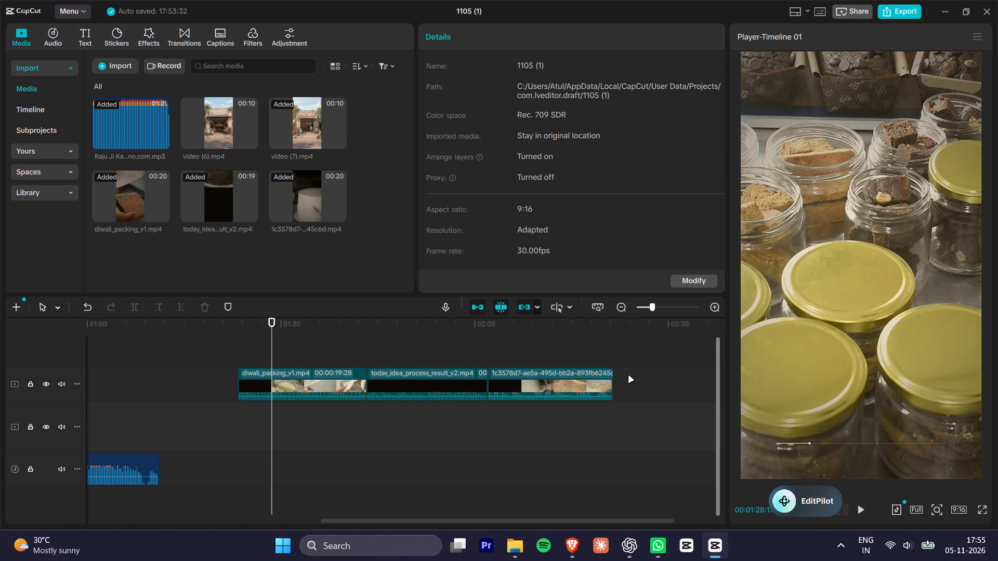
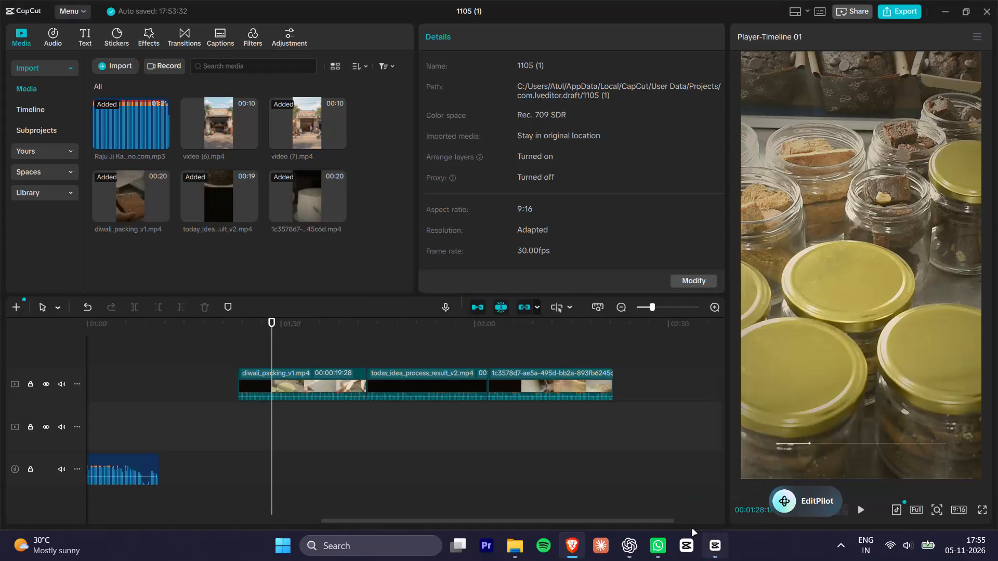
# Switch from the CapCut project to the open WhatsApp window.
pyautogui.hotkey('alt', 'Tab')
pyautogui.hotkey('alt', 'Tab')
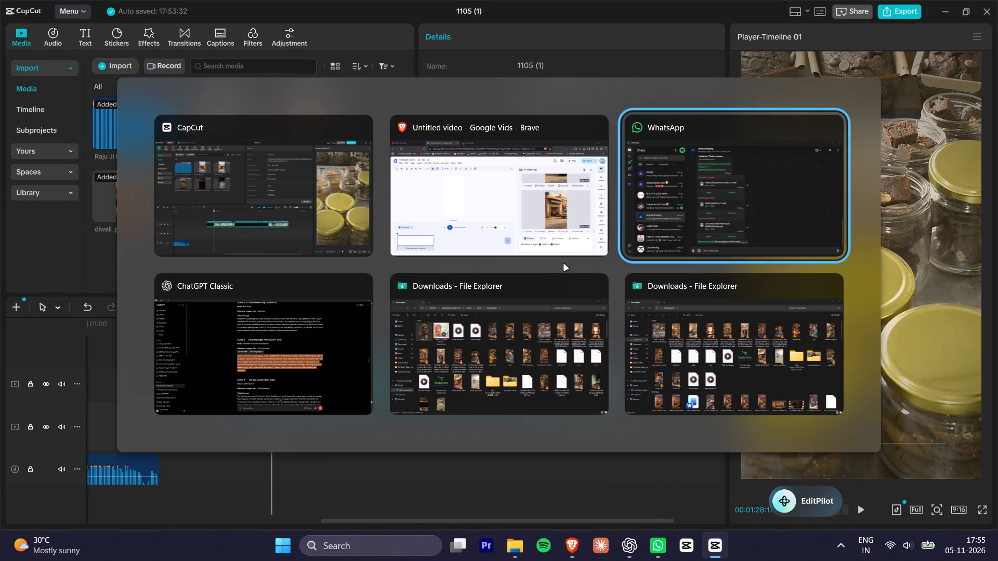
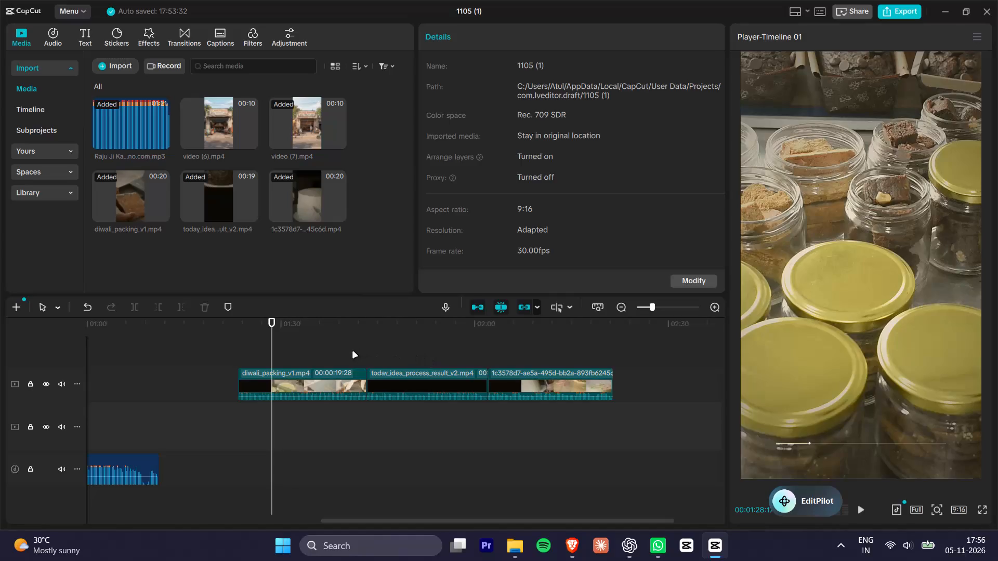
# Switch to the Brave browser, open pinterest.com in a new tab, and return to the CapCut project.
pyautogui.keyDown('alt'); pyautogui.scroll(-2, 352, 352); pyautogui.keyUp('alt')
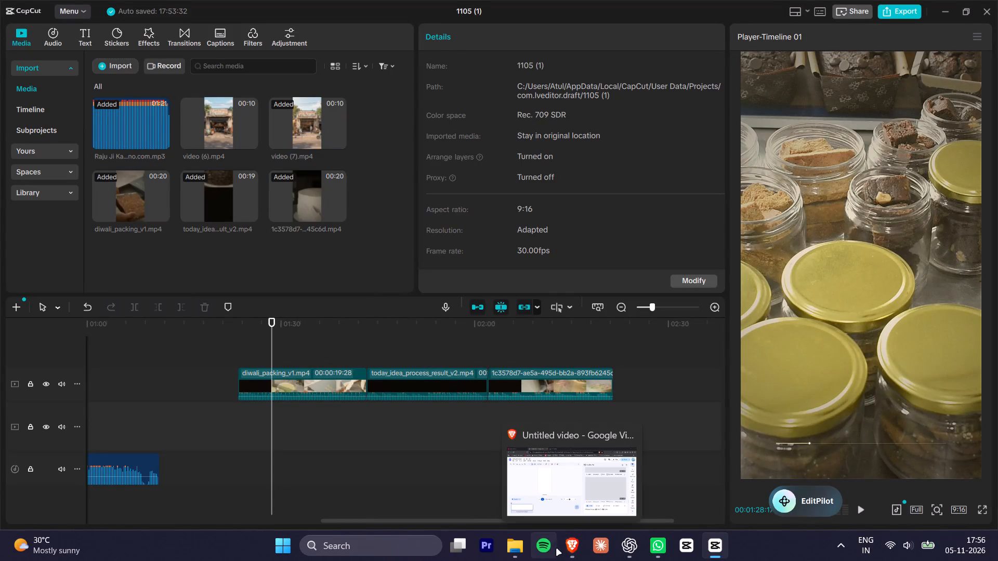
pyautogui.click(569, 548)
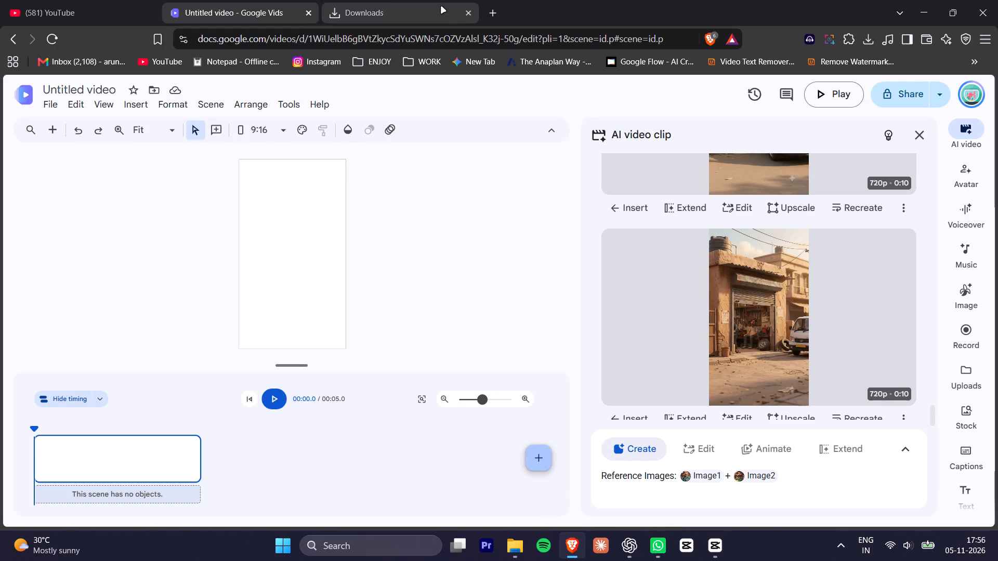
pyautogui.click(402, 13)
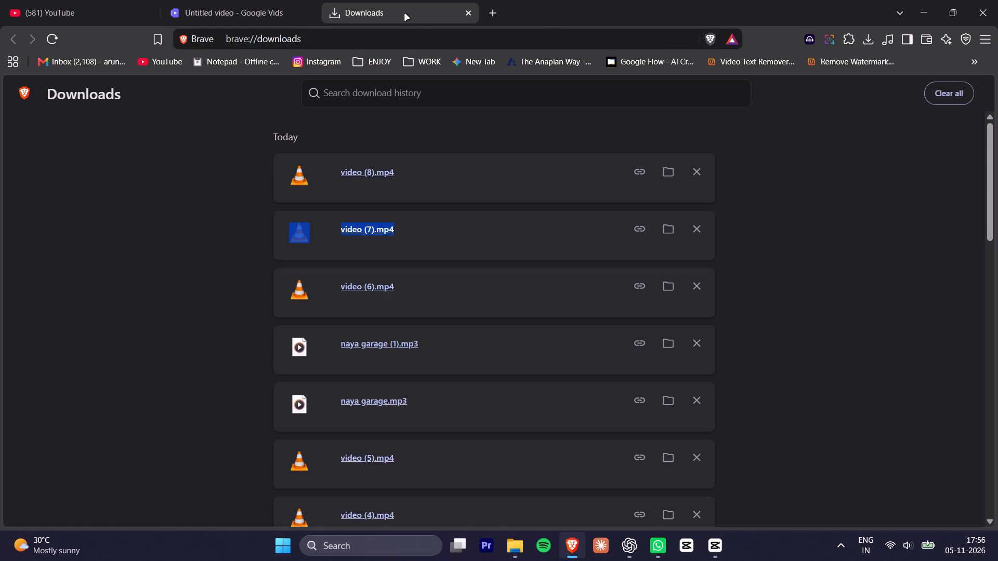
pyautogui.click(492, 12)
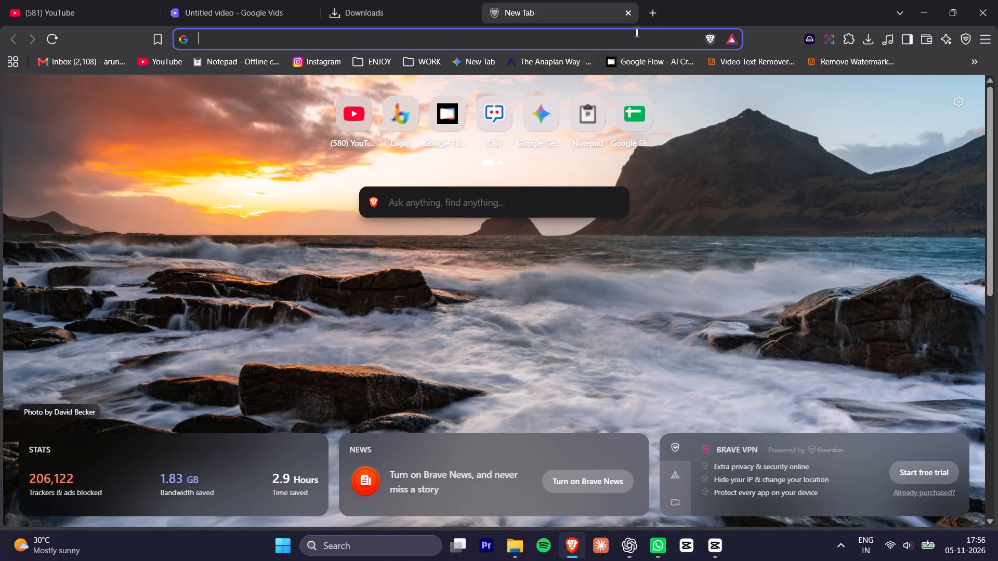
pyautogui.click(478, 38)
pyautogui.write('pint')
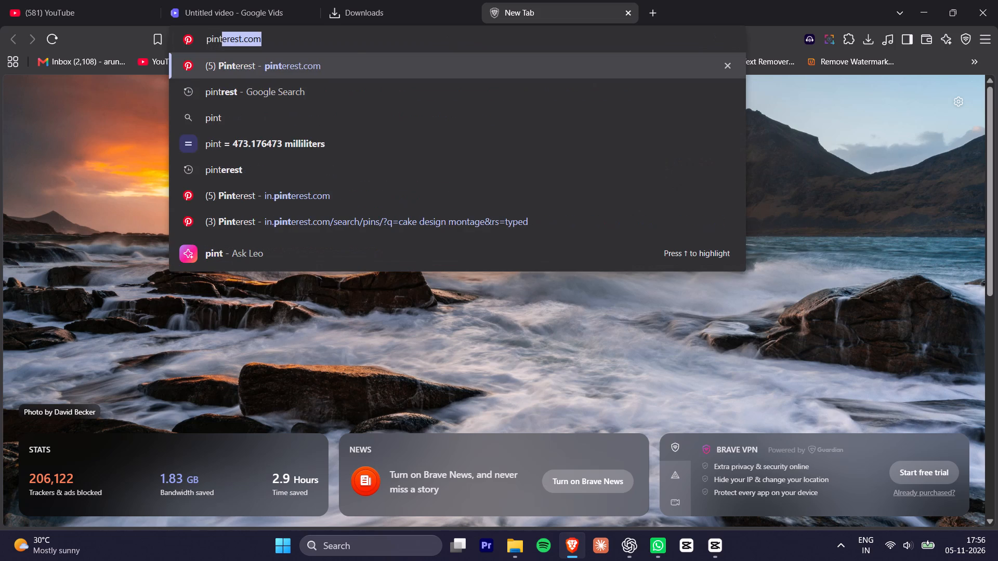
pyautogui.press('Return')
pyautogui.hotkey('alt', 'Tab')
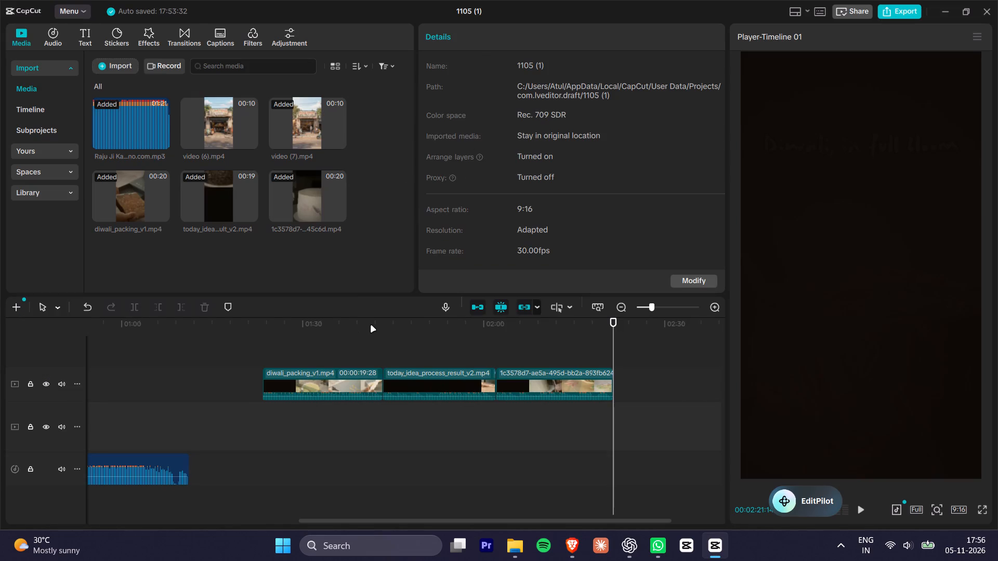
# Switch to Brave, dismiss Pinterest's notification request, and search Pinterest for "gift packing video".
pyautogui.click(371, 326)
pyautogui.hotkey('alt', 'Tab')
pyautogui.hotkey('alt', 'Tab')
pyautogui.hotkey('alt', 'Tab')
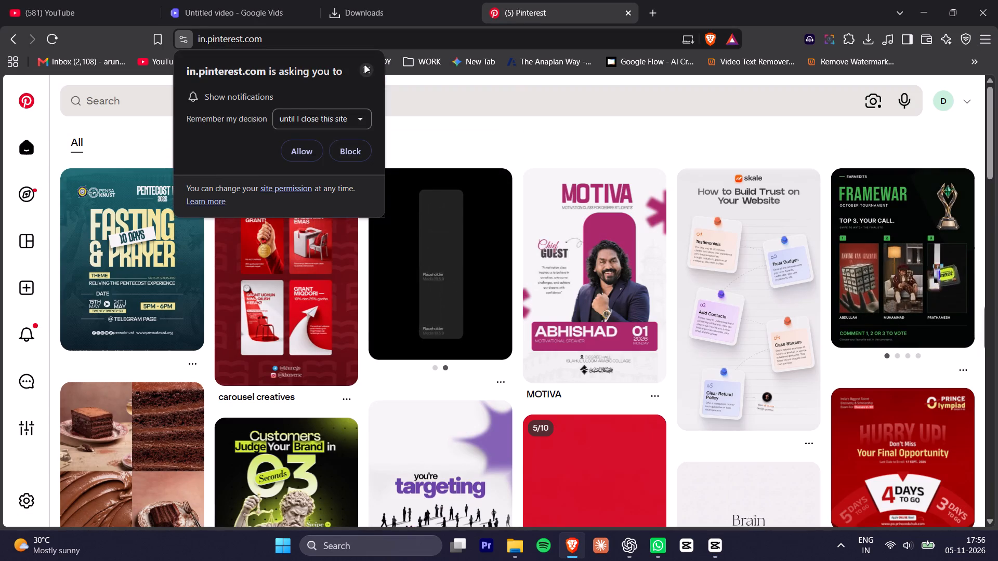
pyautogui.click(365, 66)
pyautogui.scroll(-2, 419, 152)
pyautogui.scroll(3, 285, 185)
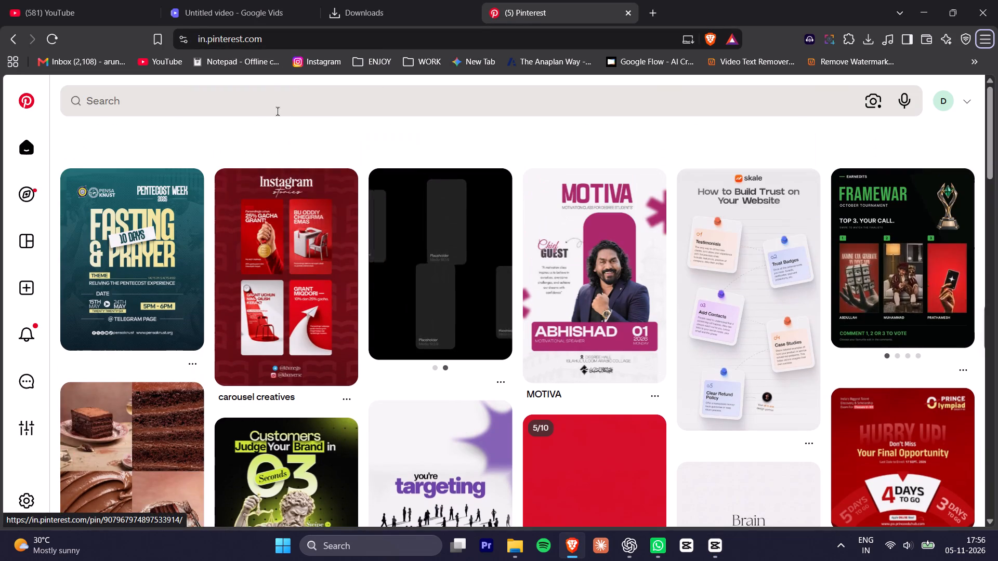
pyautogui.click(270, 101)
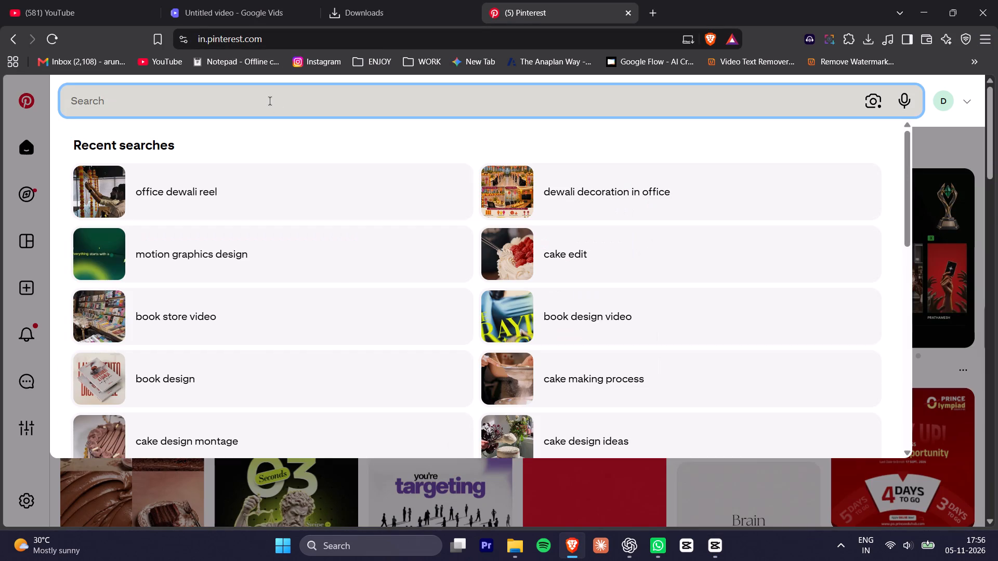
pyautogui.write('gift packig')
pyautogui.press('space')
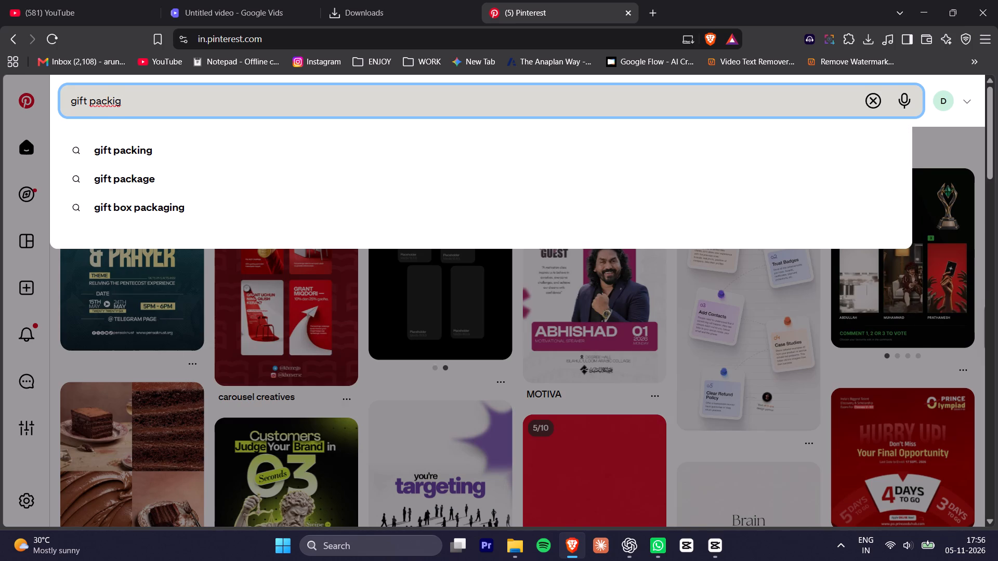
pyautogui.press('Down')
pyautogui.press('space')
pyautogui.write('video')
pyautogui.press('Return')
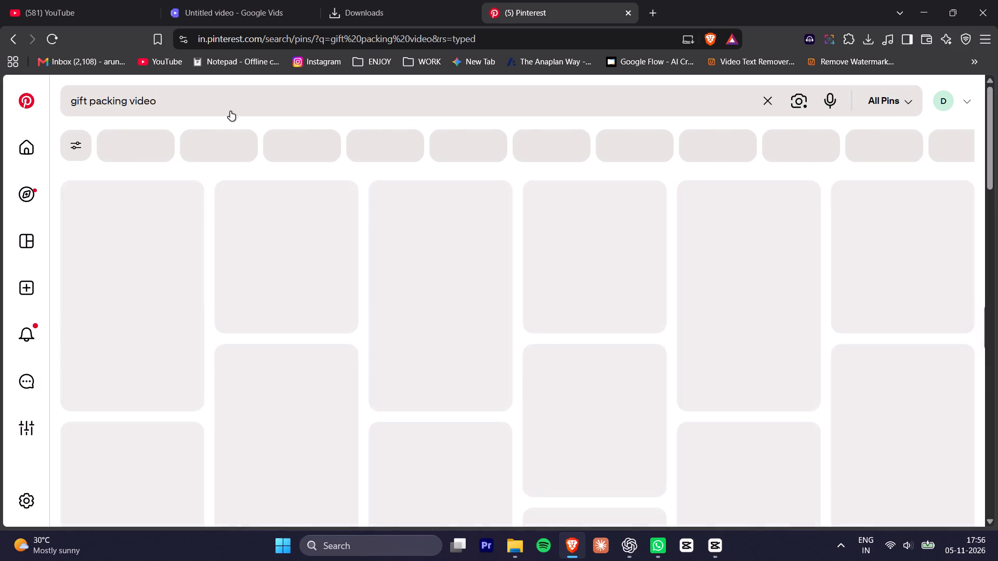
# Preview several packing pins, including the Amazon motion and Boxotica festive box videos, and listen to their sound.
pyautogui.click(260, 255)
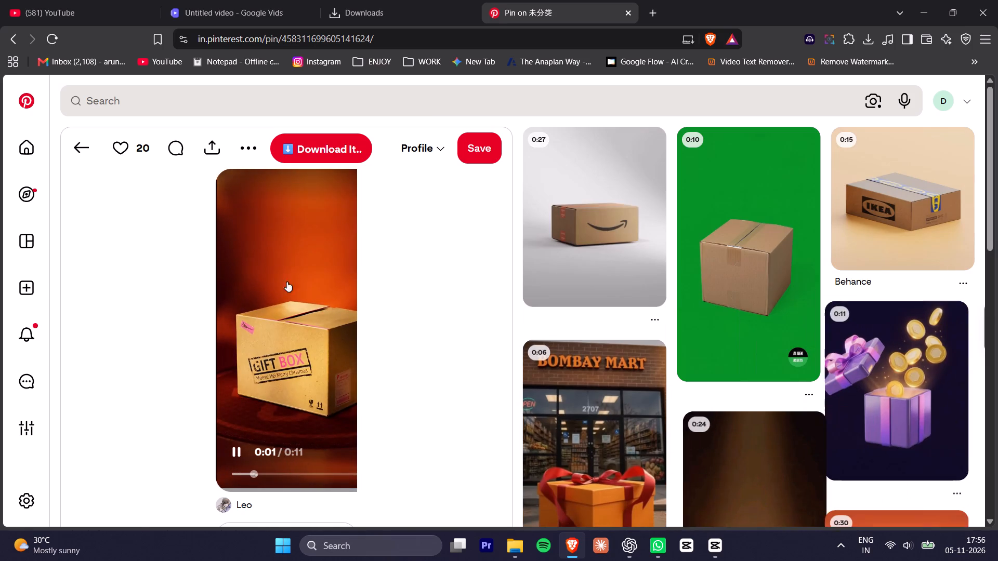
pyautogui.click(590, 255)
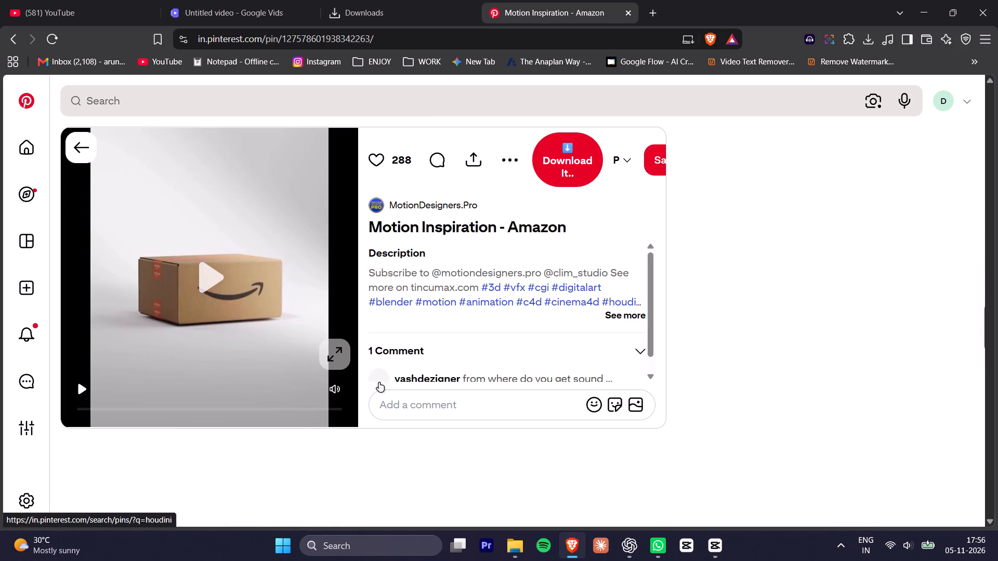
pyautogui.click(205, 266)
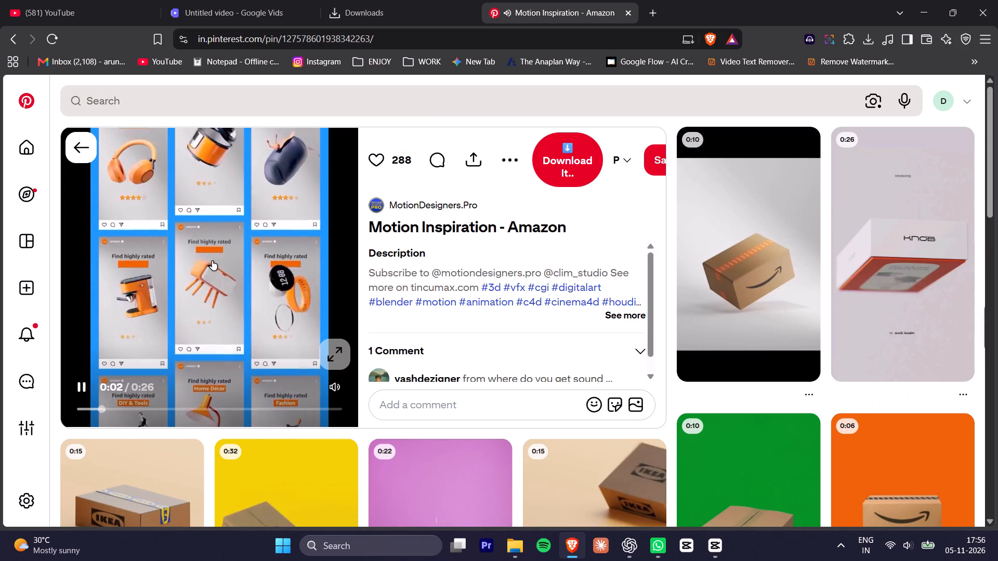
pyautogui.doubleClick(216, 269)
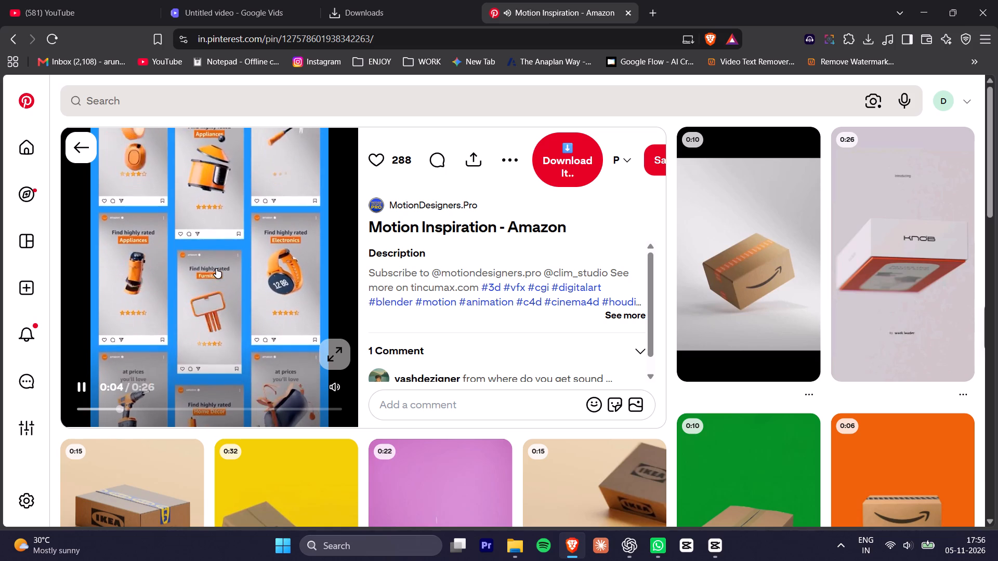
pyautogui.click(262, 276)
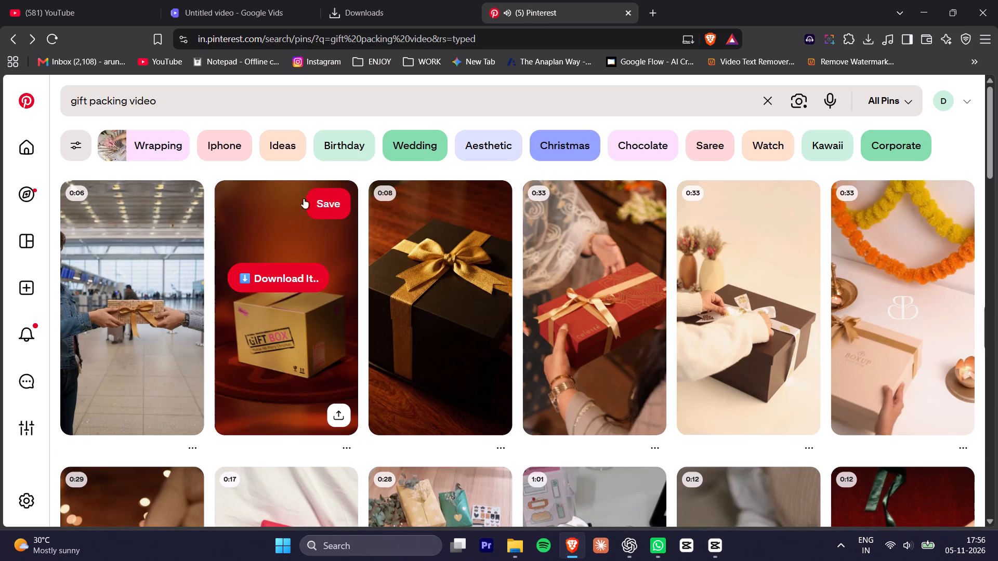
pyautogui.click(149, 329)
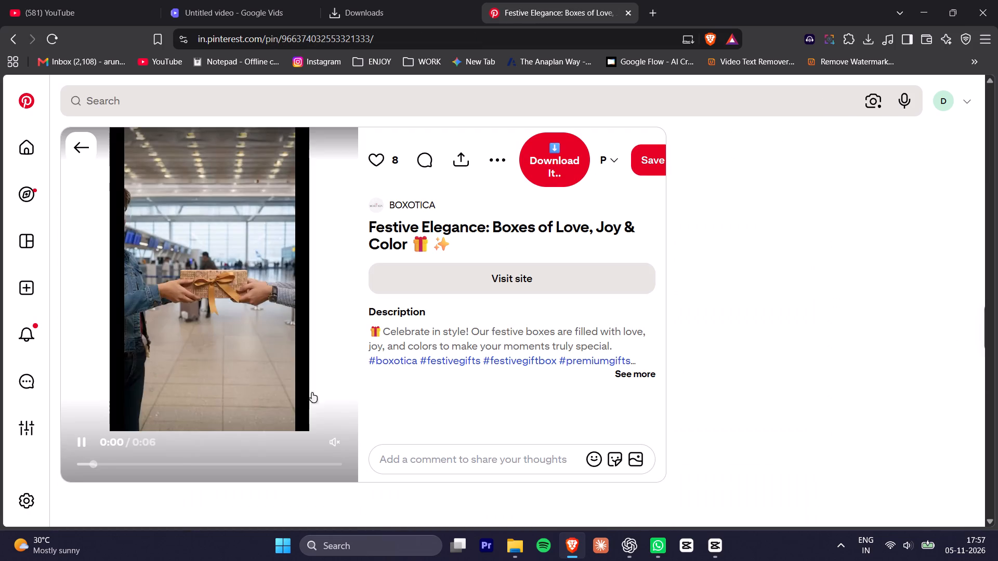
pyautogui.click(336, 439)
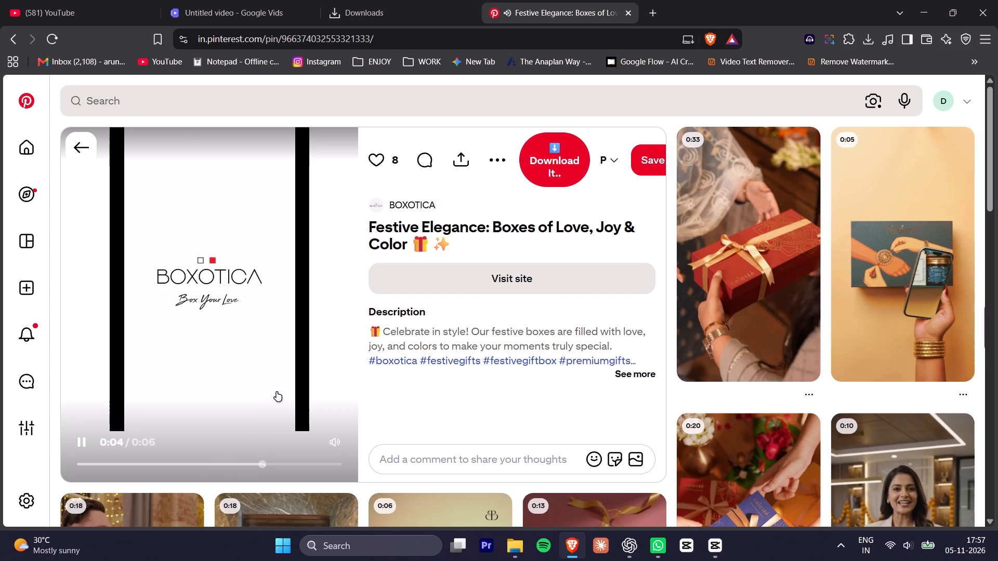
pyautogui.click(283, 378)
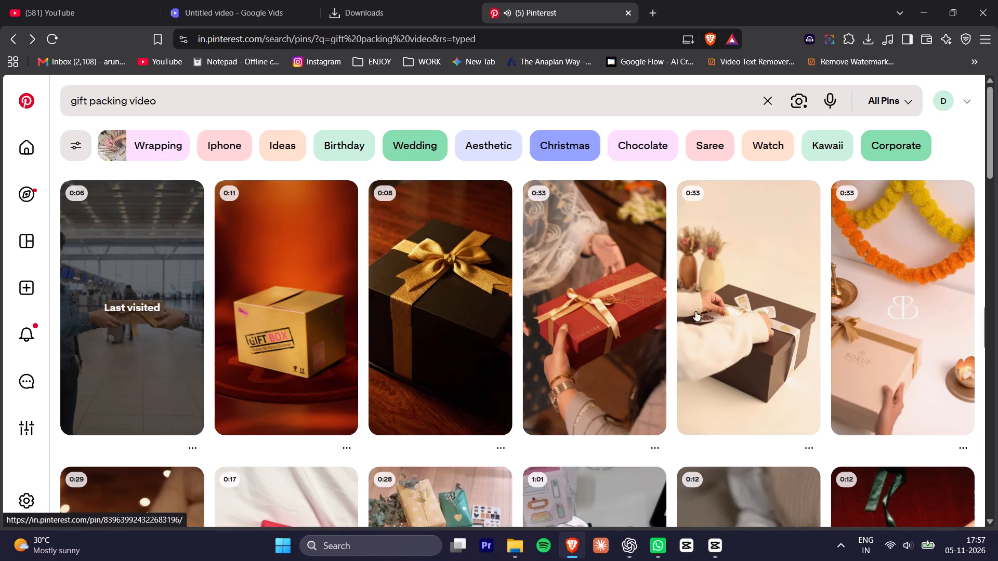
pyautogui.click(730, 323)
pyautogui.click(704, 348)
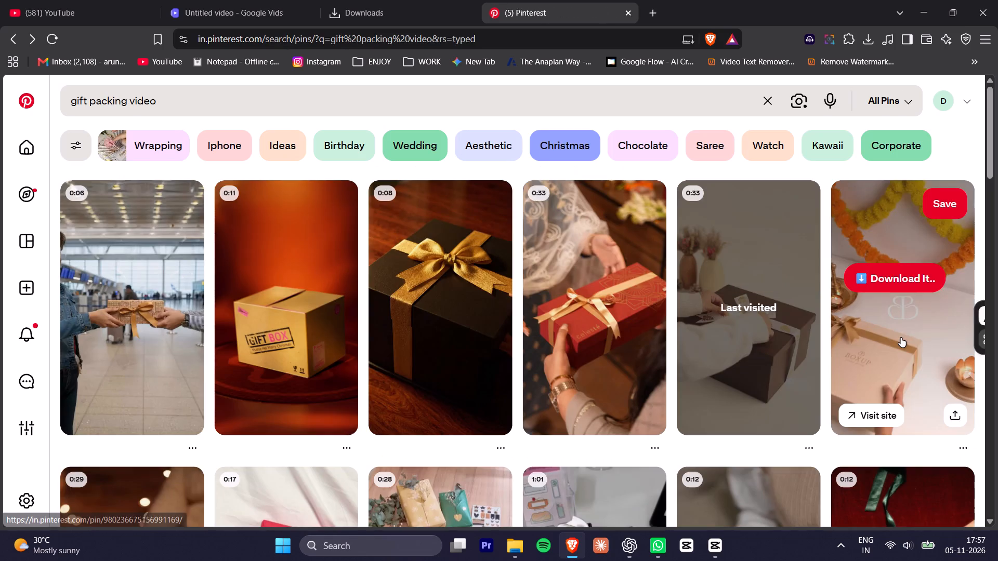
# Open the "Teach you how to wrap beautiful gift boxes" pin and play its video.
pyautogui.scroll(-2, 901, 338)
pyautogui.scroll(-2, 752, 349)
pyautogui.click(621, 344)
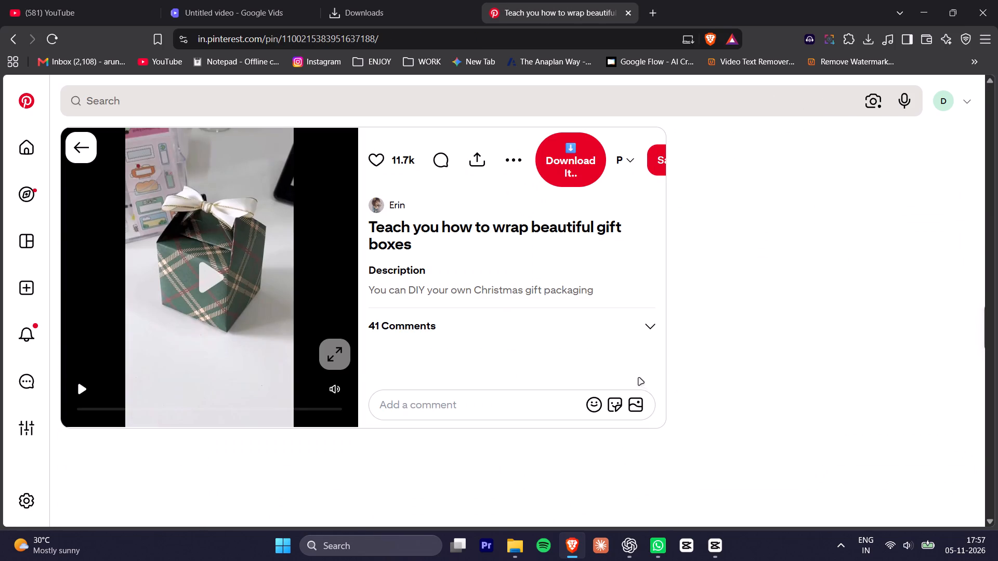
pyautogui.click(216, 273)
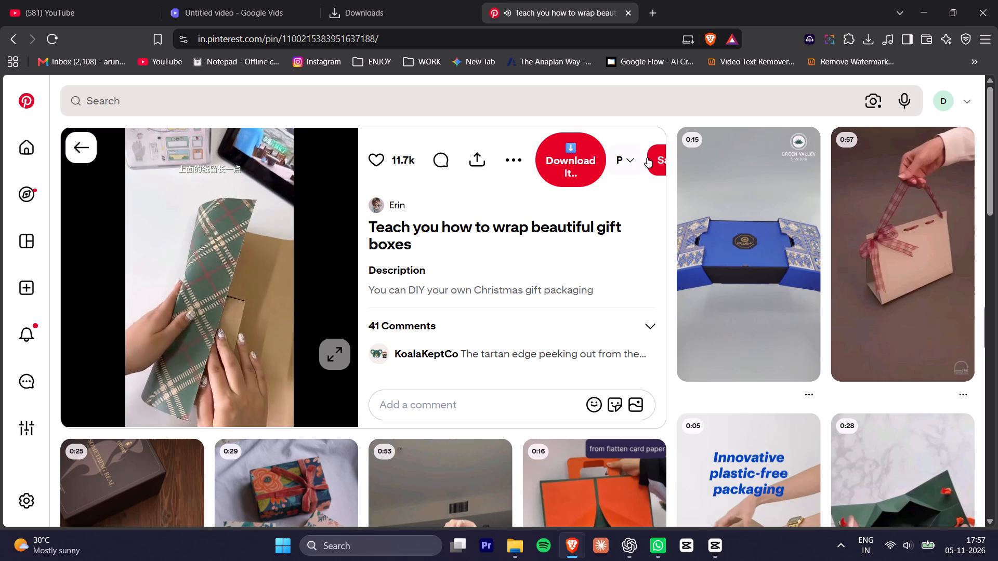
# Download the gift-box wrapping video through Klickpin, save it to Downloads under its suggested name, and pause the preview.
pyautogui.click(570, 163)
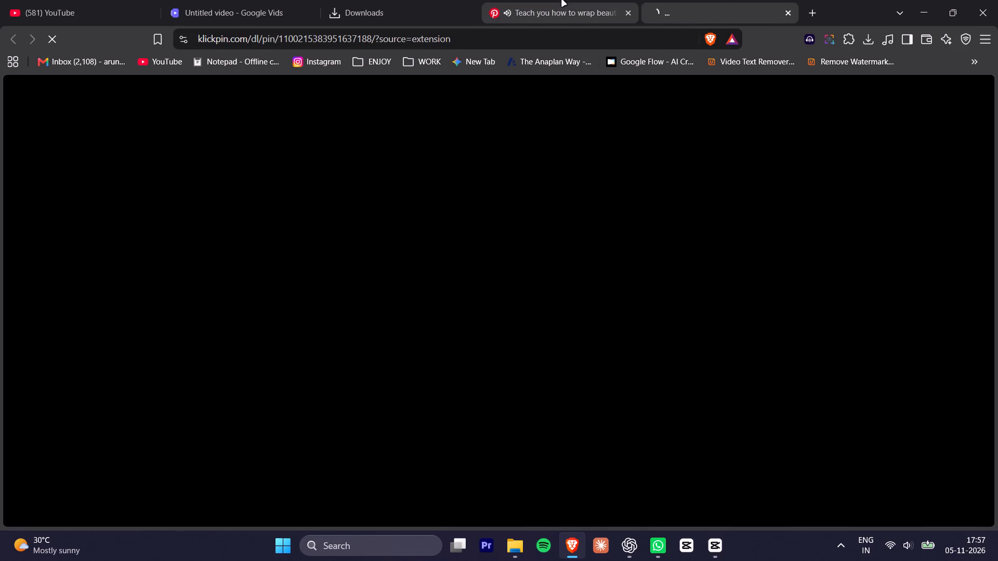
pyautogui.click(487, 212)
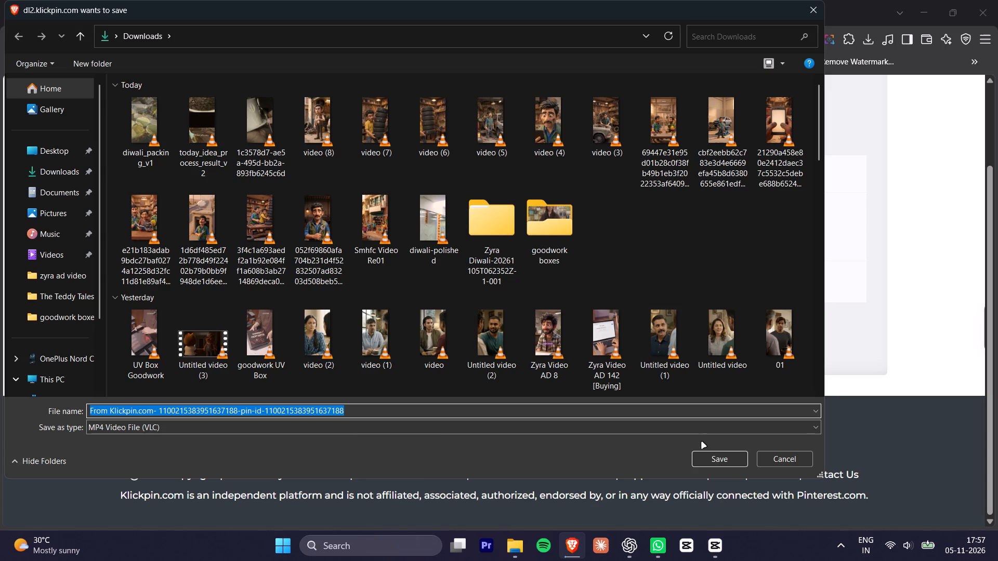
pyautogui.click(716, 457)
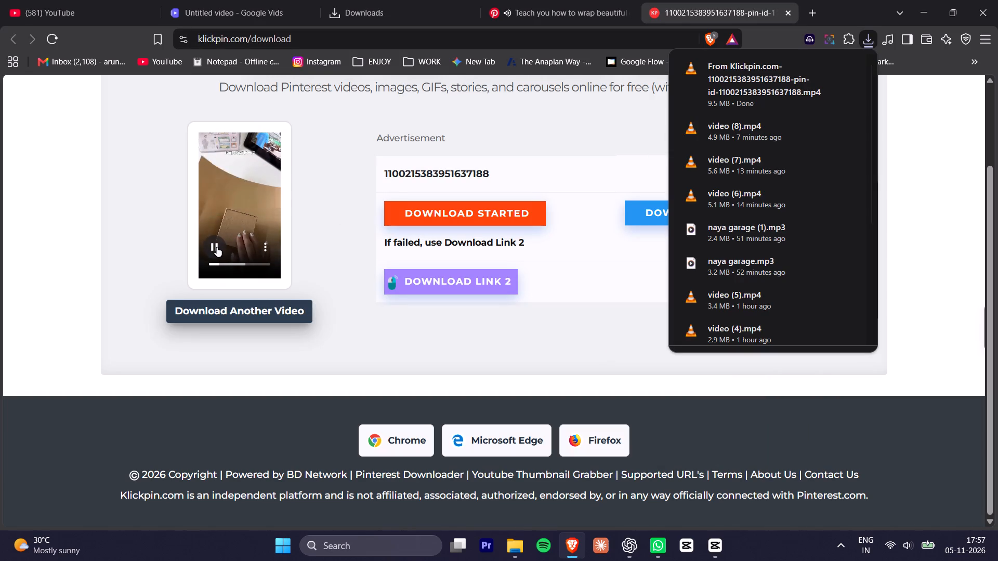
pyautogui.click(217, 247)
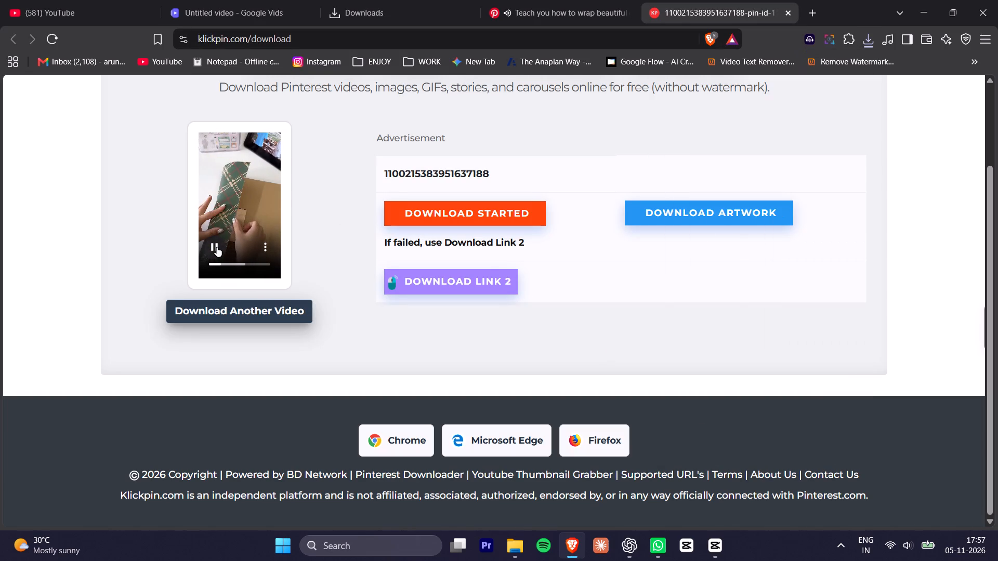
# Pause the gift-box wrapping video on Pinterest and close the Klickpin download tab.
pyautogui.hotkey('alt', 'Tab')
pyautogui.hotkey('alt', 'Tab')
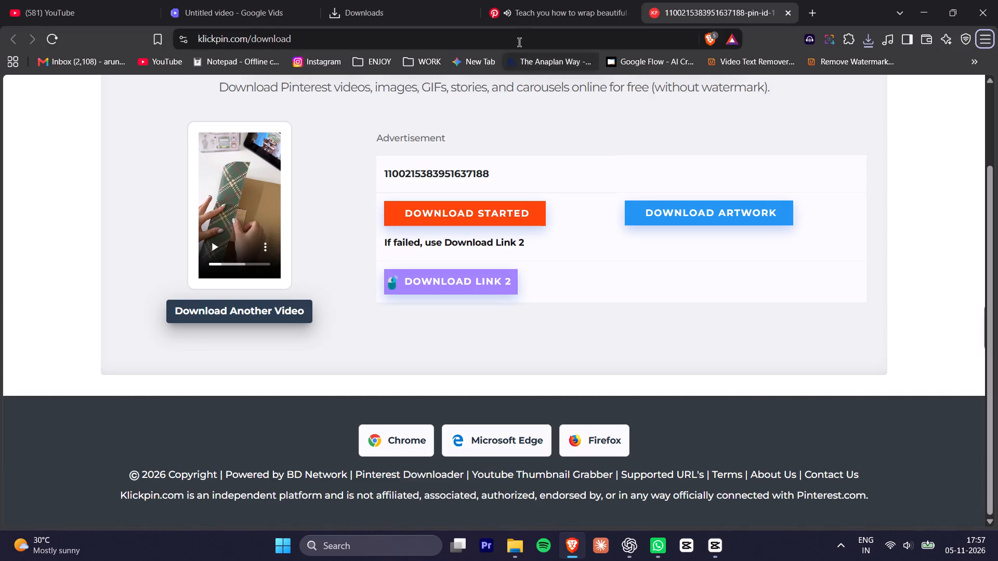
pyautogui.click(437, 0)
pyautogui.click(527, 0)
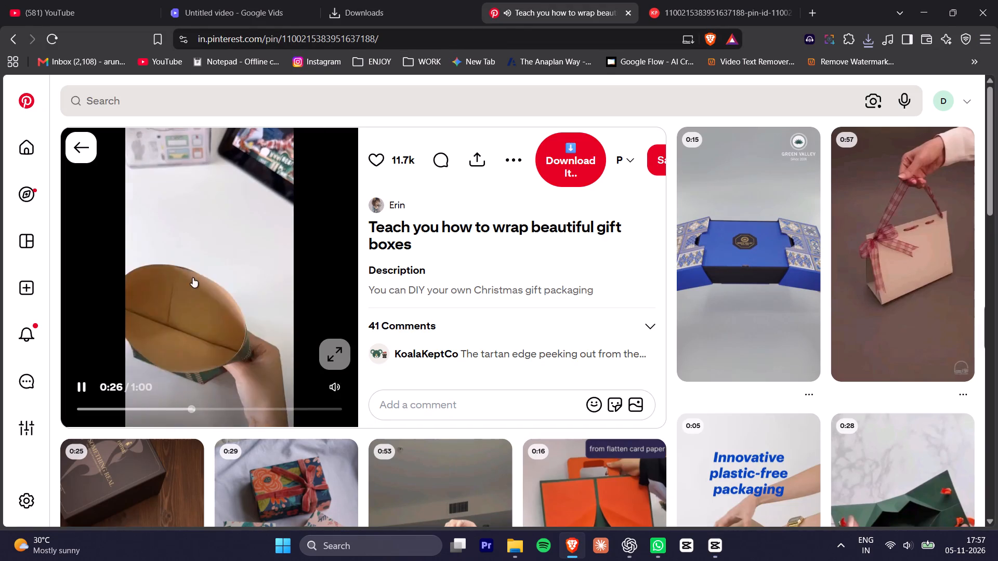
pyautogui.click(191, 293)
pyautogui.click(752, 0)
pyautogui.hotkey('ctrl', 'w')
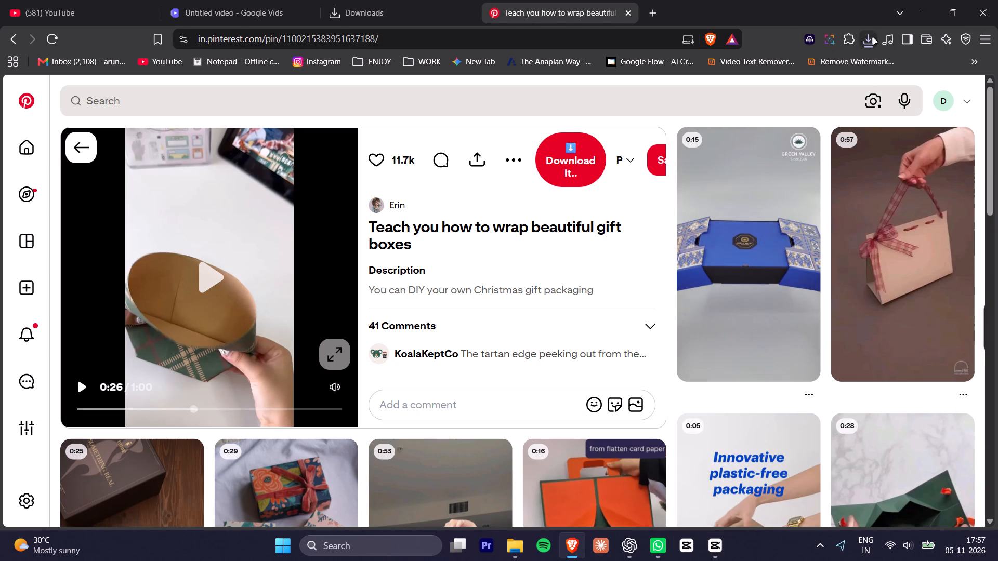
# Bring the Klickpin video from Downloads into the CapCut timeline, above diwali_packing_v1 and aligned with that clip's start.
pyautogui.click(873, 36)
pyautogui.click(797, 95)
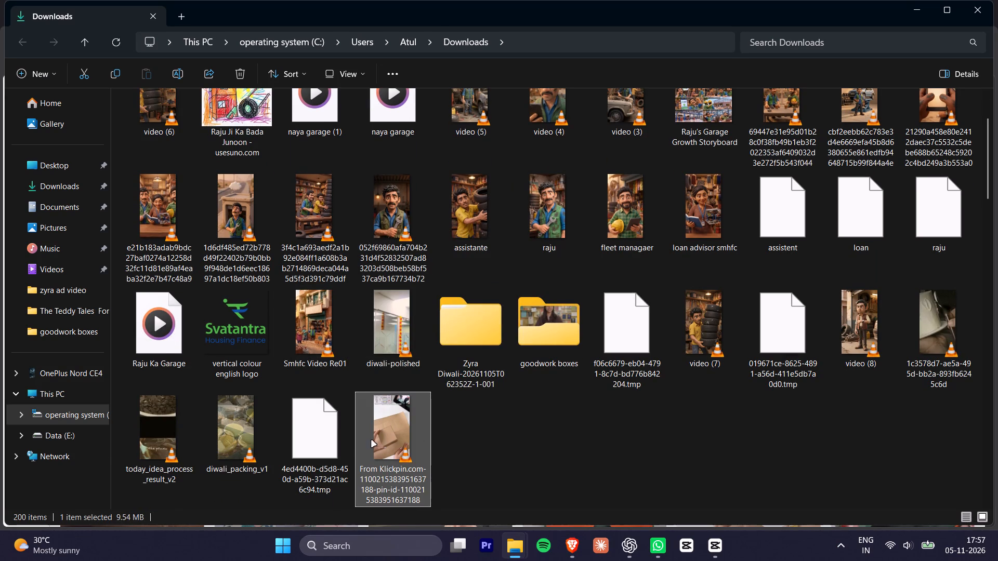
pyautogui.moveTo(373, 439); pyautogui.dragTo(320, 452)
pyautogui.hotkey('alt', 'Tab')
pyautogui.hotkey('alt', 'Tab')
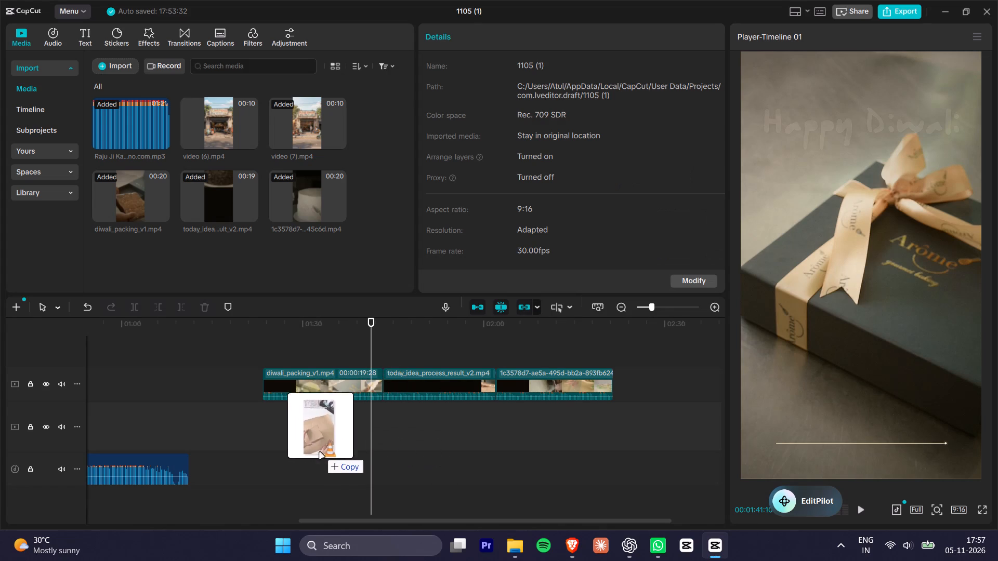
pyautogui.moveTo(320, 452); pyautogui.dragTo(301, 432)
pyautogui.moveTo(425, 381); pyautogui.dragTo(307, 382)
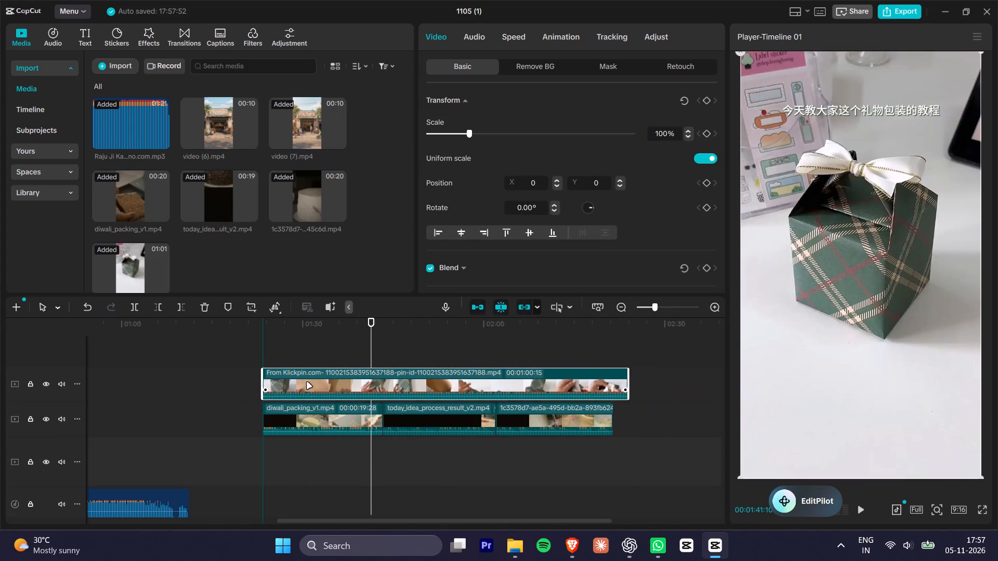
pyautogui.moveTo(307, 382); pyautogui.dragTo(320, 381)
# Separate the audio from the Klickpin clip and delete its video part, keeping only the sound.
pyautogui.click(364, 385)
pyautogui.hotkey('ctrl', 'shift', 's')
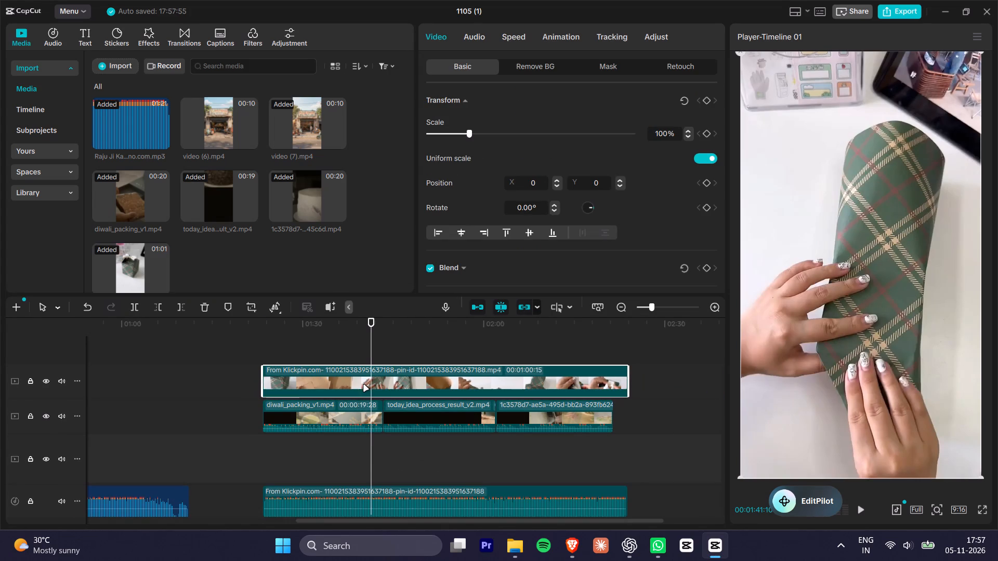
pyautogui.click(387, 382)
pyautogui.press('Delete')
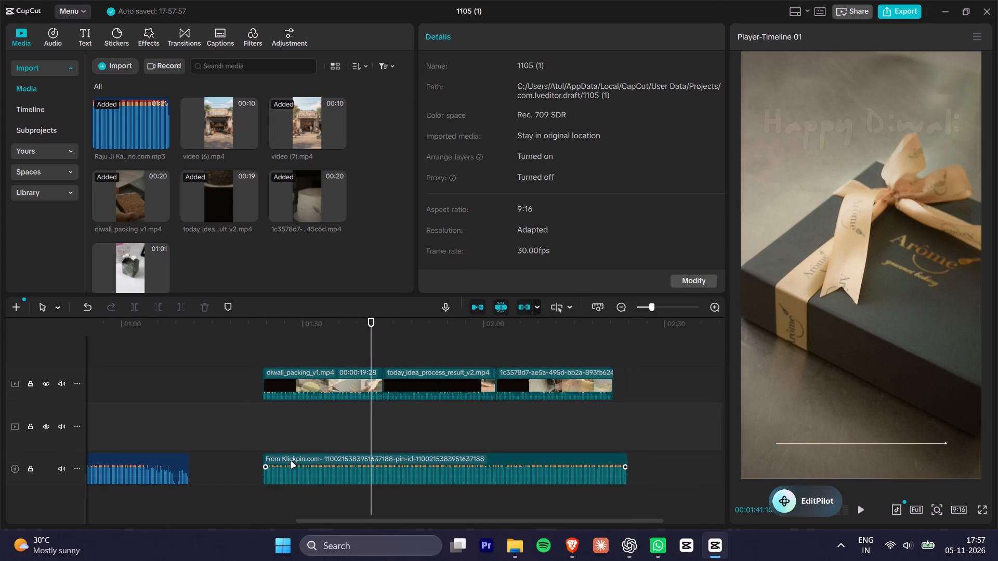
# Move the today_idea_process_result_v2 and 1c3578d7 clips together about 22 seconds later, leaving a gap after diwali_packing_v1.
pyautogui.click(291, 463)
pyautogui.moveTo(460, 343); pyautogui.dragTo(464, 344)
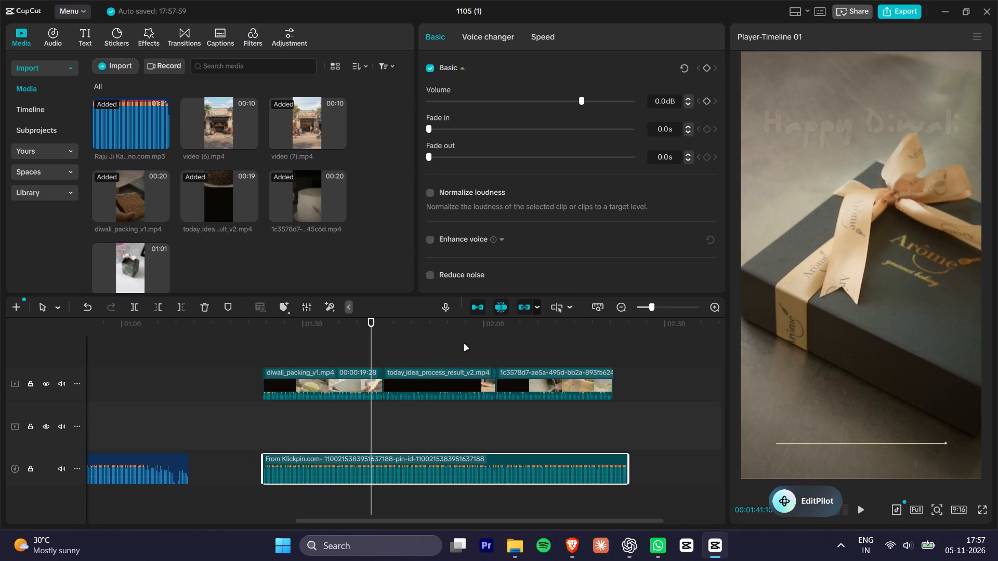
pyautogui.moveTo(464, 344); pyautogui.dragTo(566, 384)
pyautogui.moveTo(450, 380); pyautogui.dragTo(581, 379)
# Play diwali_packing_v1 from the open gift box shot into the jar-closing shot to check it with the separated Klickpin audio.
pyautogui.moveTo(299, 321); pyautogui.dragTo(286, 323)
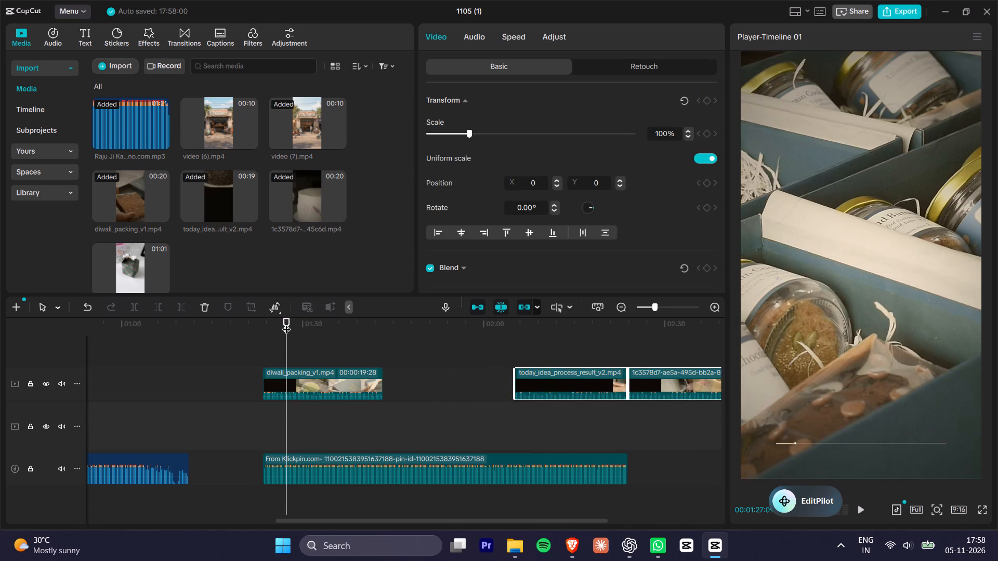
pyautogui.press('space')
pyautogui.press('space')
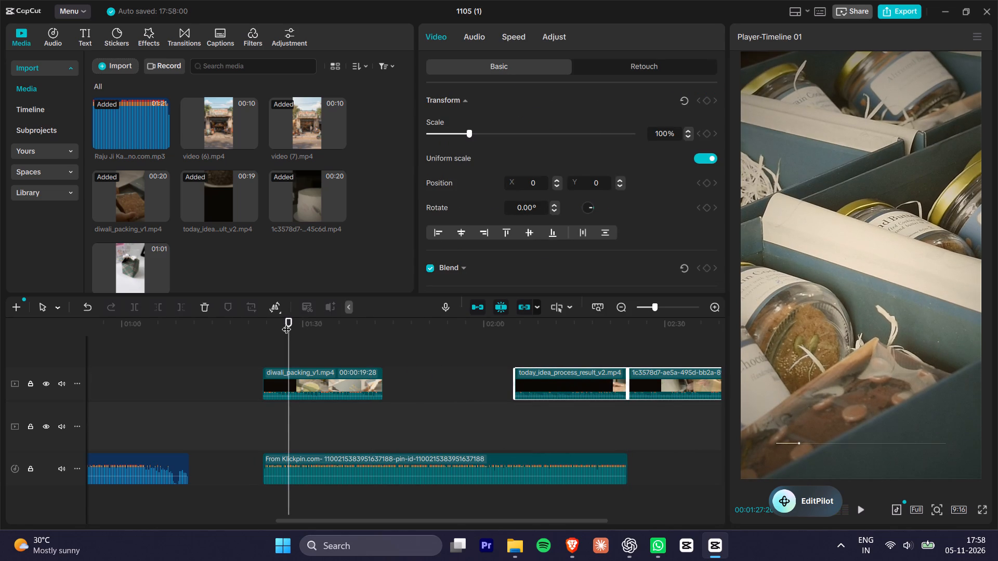
pyautogui.press('space')
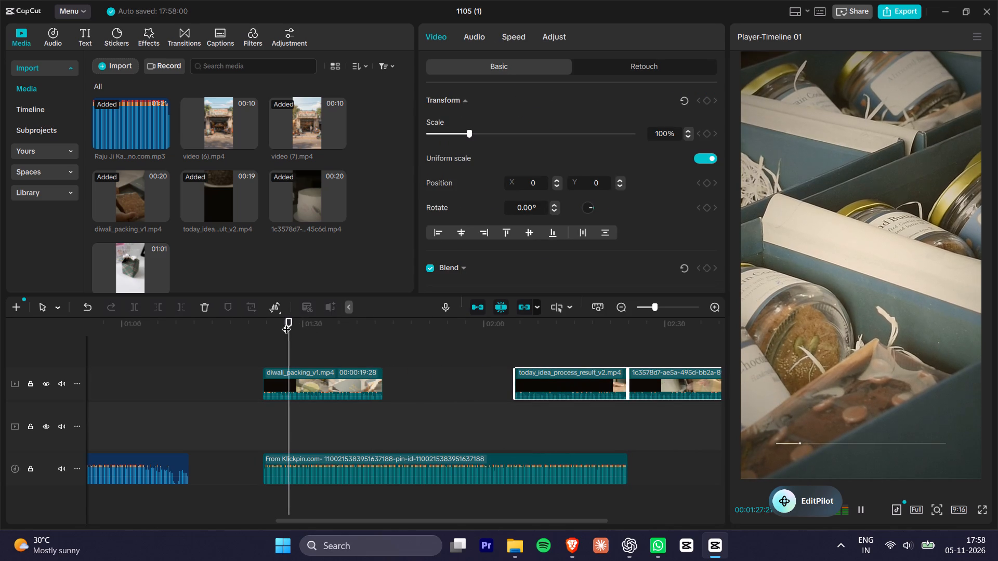
pyautogui.press('space')
pyautogui.press('space')
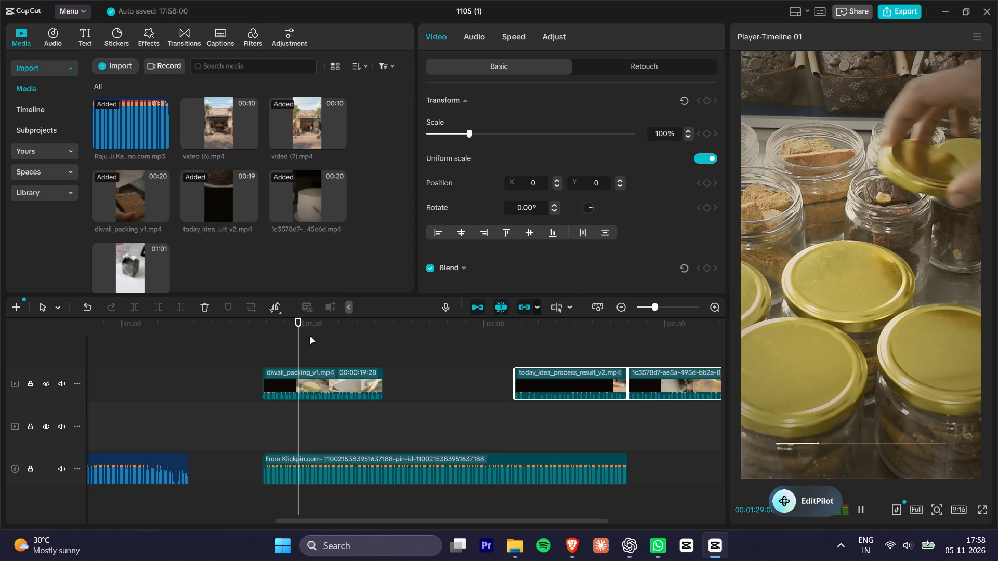
pyautogui.press('space')
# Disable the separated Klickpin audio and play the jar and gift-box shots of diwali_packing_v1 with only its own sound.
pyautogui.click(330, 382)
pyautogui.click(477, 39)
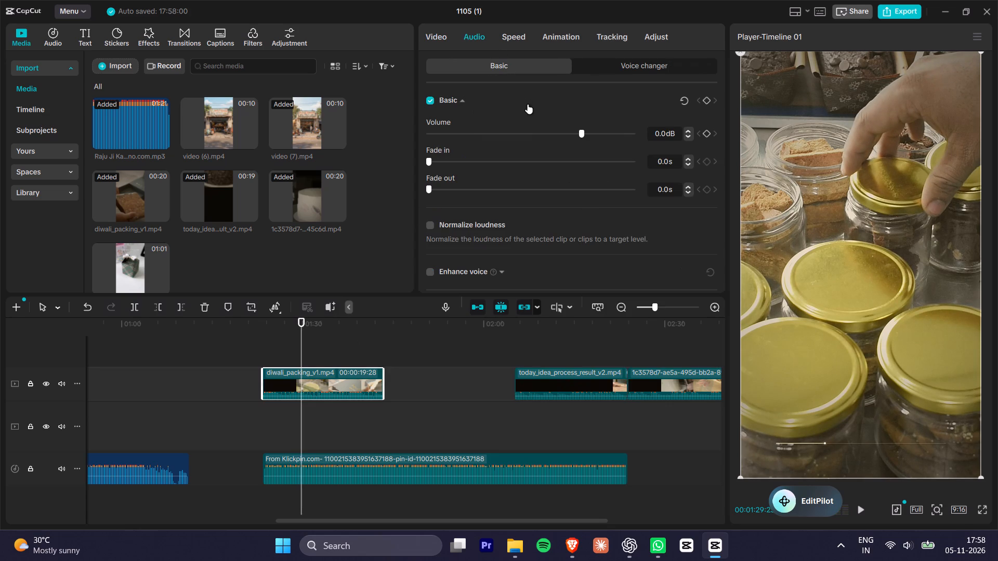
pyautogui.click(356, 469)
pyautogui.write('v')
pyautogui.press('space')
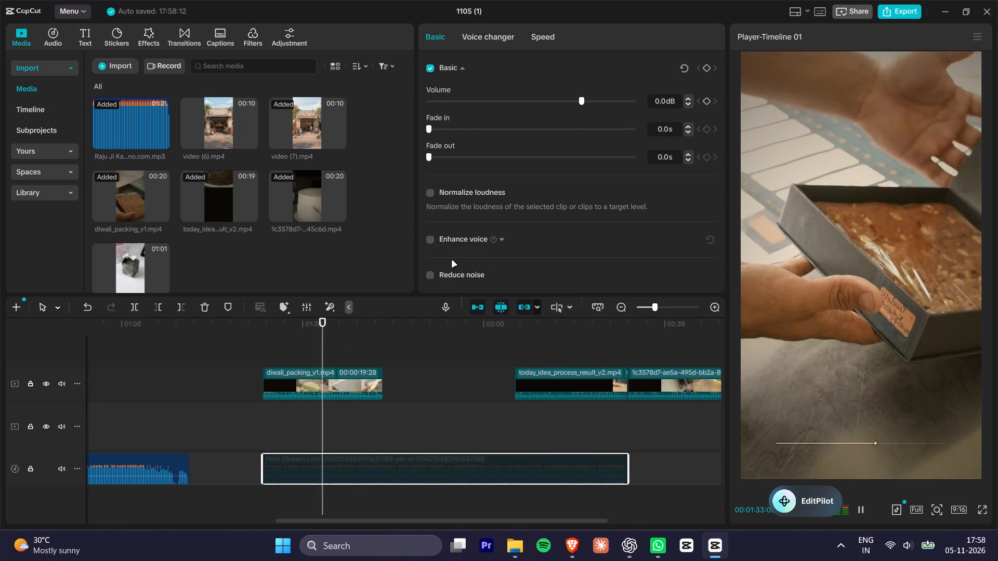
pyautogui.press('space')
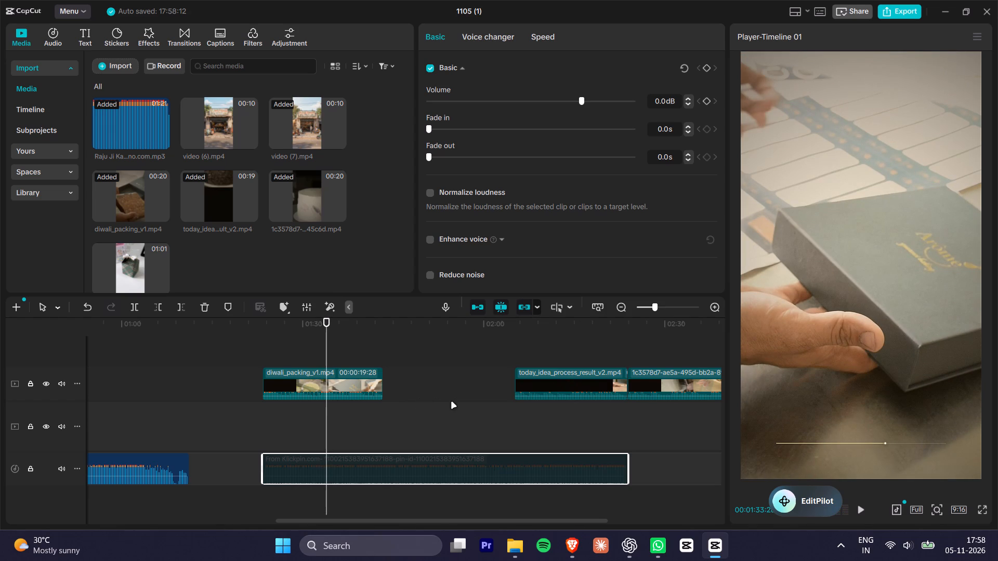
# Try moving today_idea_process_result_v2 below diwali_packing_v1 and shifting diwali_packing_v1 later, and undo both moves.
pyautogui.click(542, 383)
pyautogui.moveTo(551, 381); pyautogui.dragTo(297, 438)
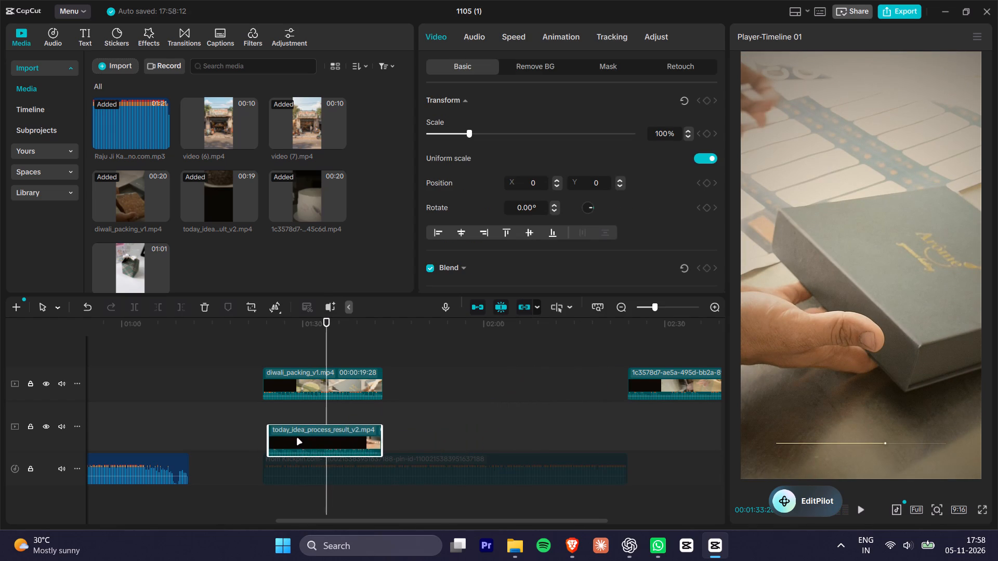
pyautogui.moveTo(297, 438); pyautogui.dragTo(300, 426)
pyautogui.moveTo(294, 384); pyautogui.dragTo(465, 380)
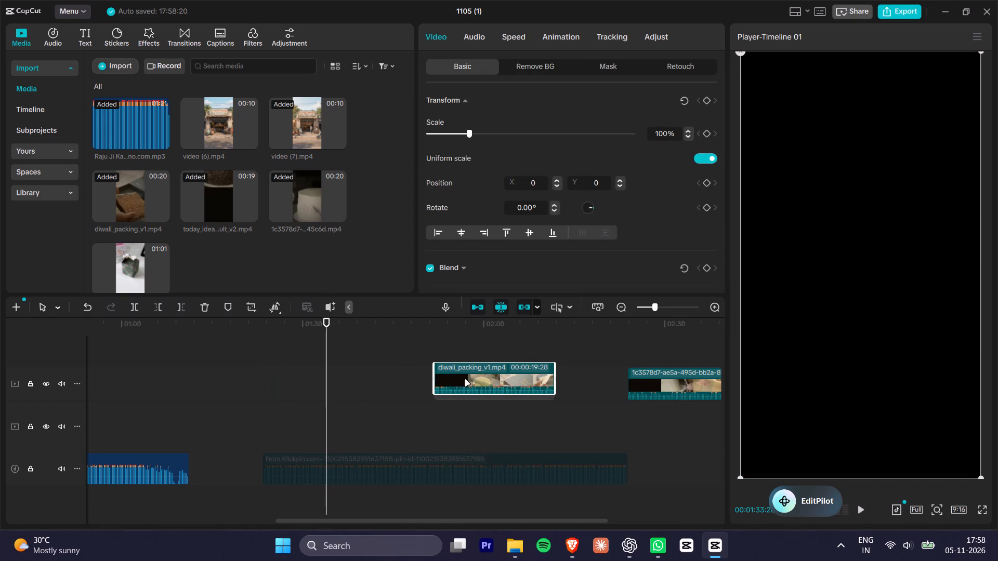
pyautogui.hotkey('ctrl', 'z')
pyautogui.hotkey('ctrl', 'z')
# Put diwali_packing_v1 on a new track above, about 14 seconds later, and align today_idea_process_result_v2 with the Klickpin audio's start.
pyautogui.moveTo(320, 381); pyautogui.dragTo(404, 349)
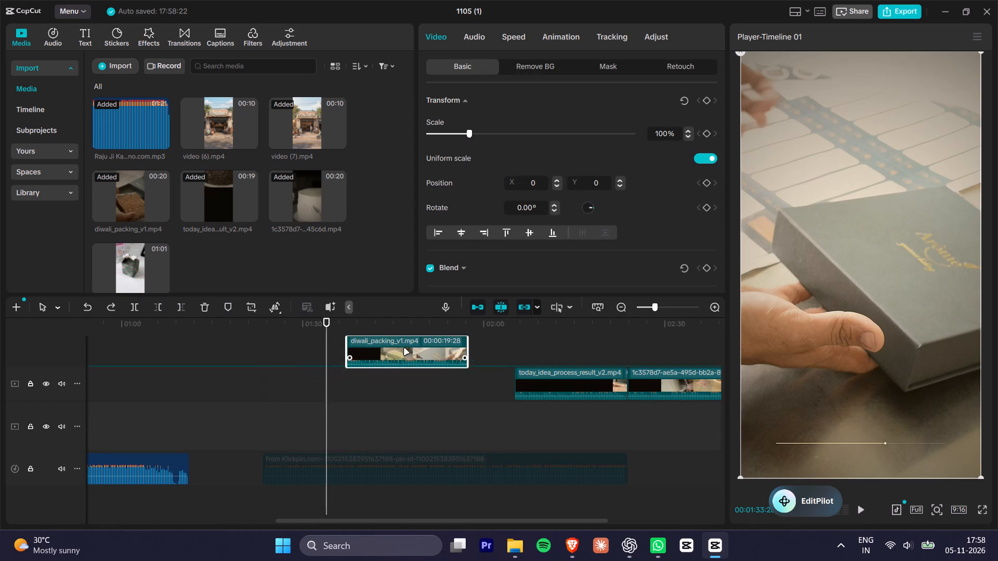
pyautogui.moveTo(404, 349); pyautogui.dragTo(407, 349)
pyautogui.moveTo(554, 420); pyautogui.dragTo(312, 423)
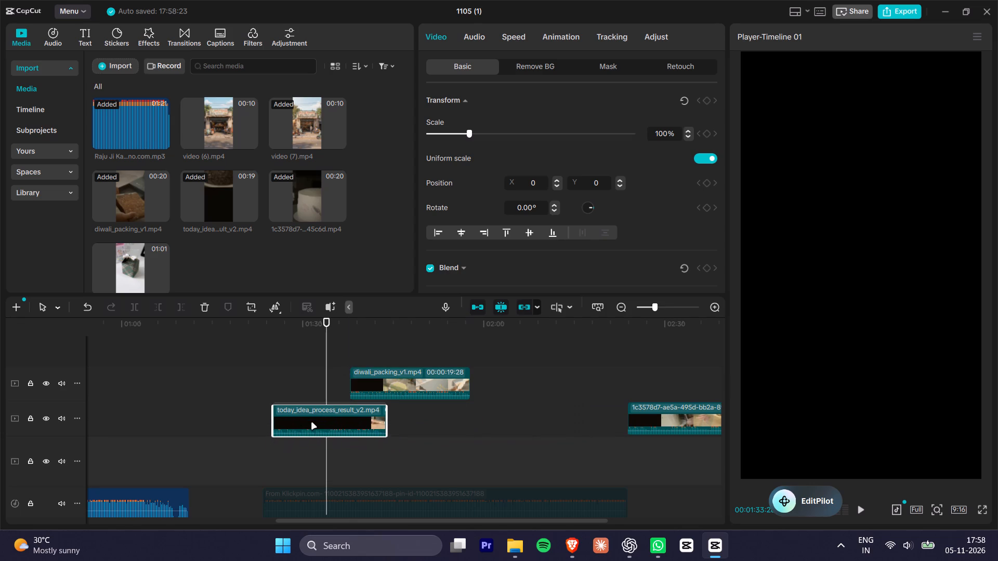
pyautogui.moveTo(312, 423); pyautogui.dragTo(303, 423)
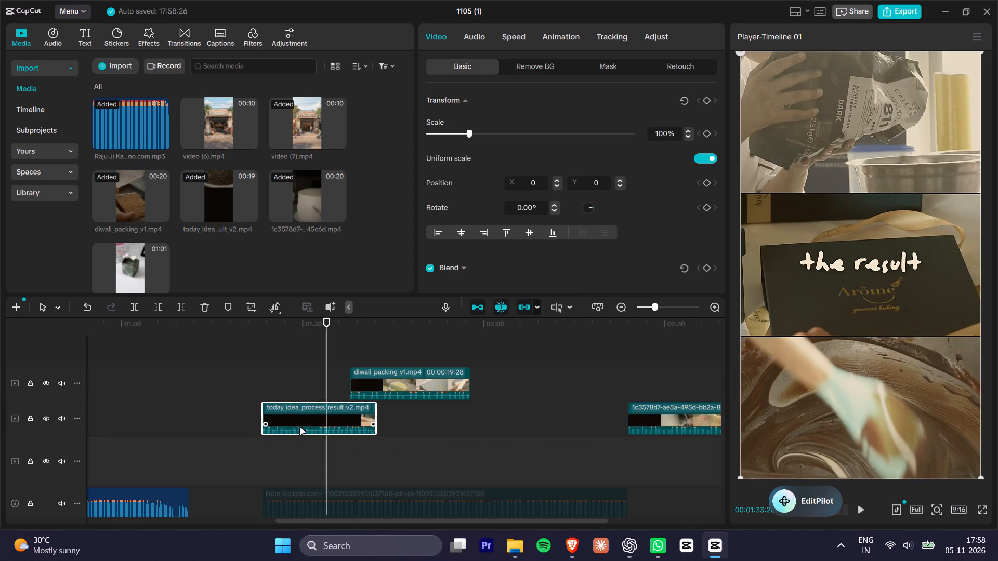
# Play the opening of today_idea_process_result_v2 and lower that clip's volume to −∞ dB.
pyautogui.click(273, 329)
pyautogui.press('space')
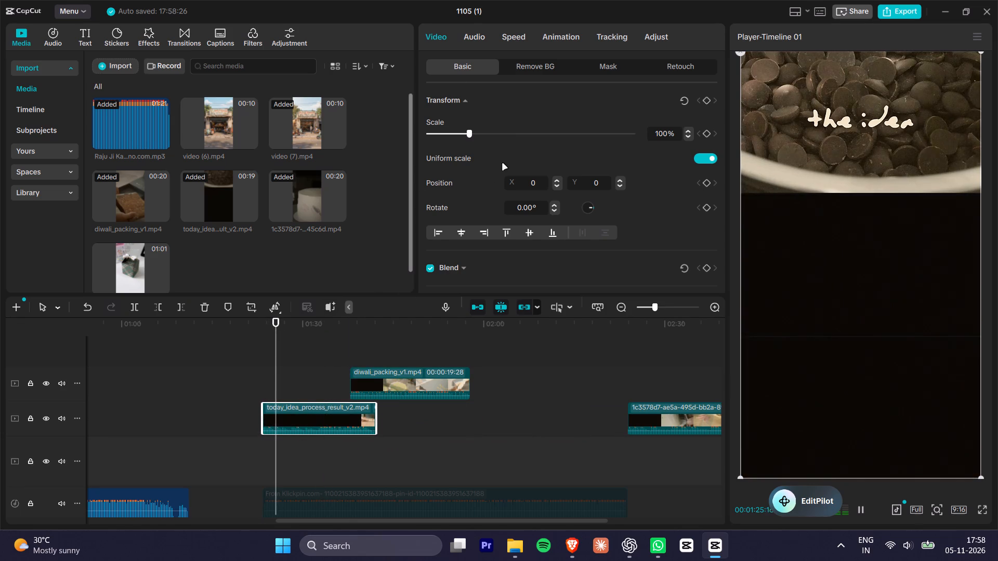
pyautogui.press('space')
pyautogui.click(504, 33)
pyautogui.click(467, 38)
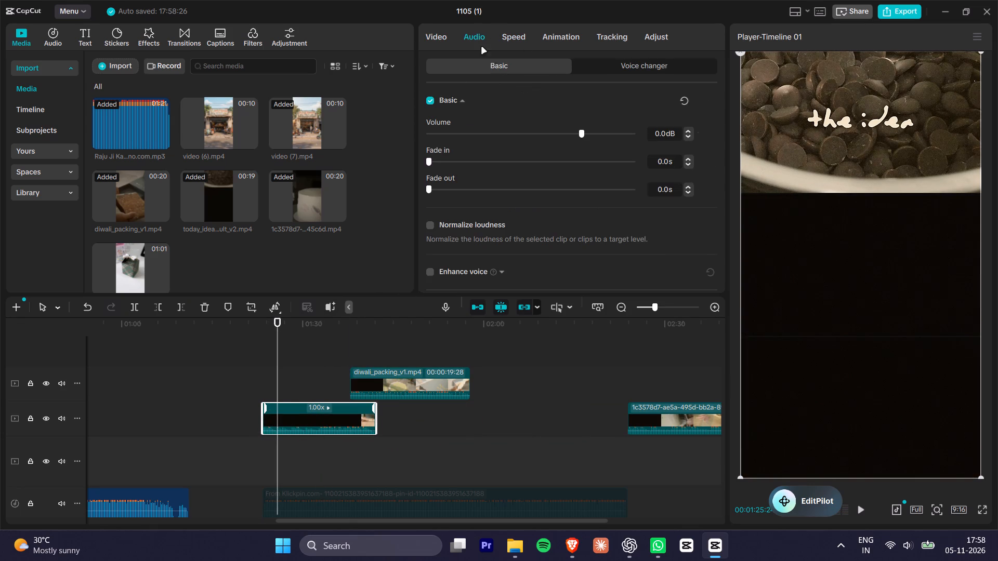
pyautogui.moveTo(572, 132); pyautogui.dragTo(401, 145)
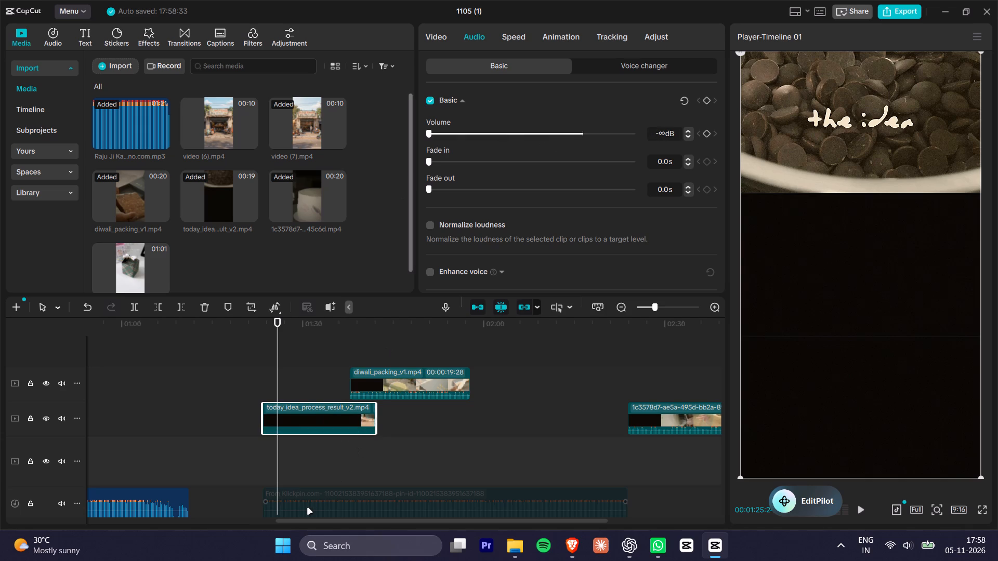
# Re-enable the Klickpin audio and play today_idea_process_result_v2 with it from the clip's start.
pyautogui.click(308, 508)
pyautogui.press('v')
pyautogui.click(261, 325)
pyautogui.press('space')
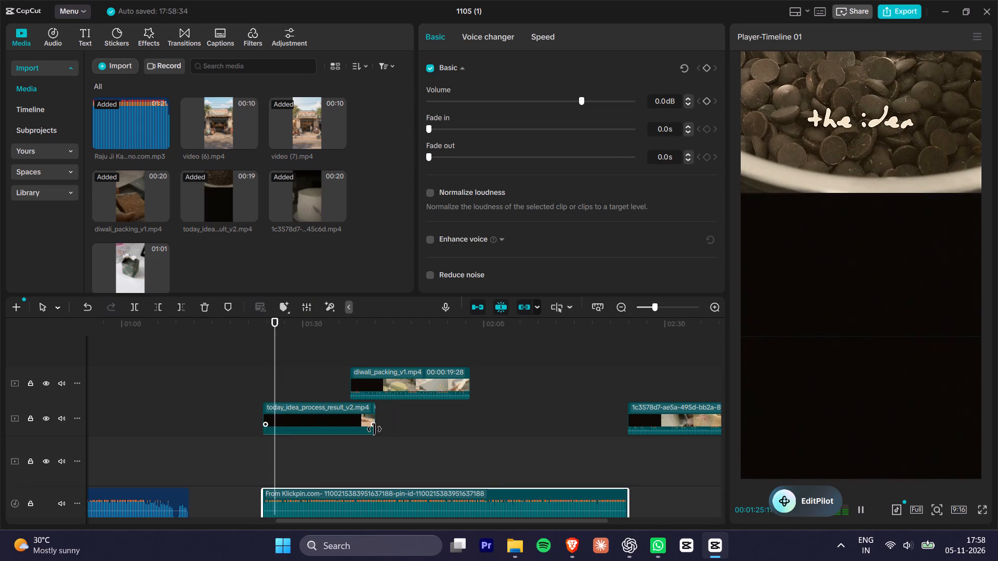
pyautogui.click(333, 504)
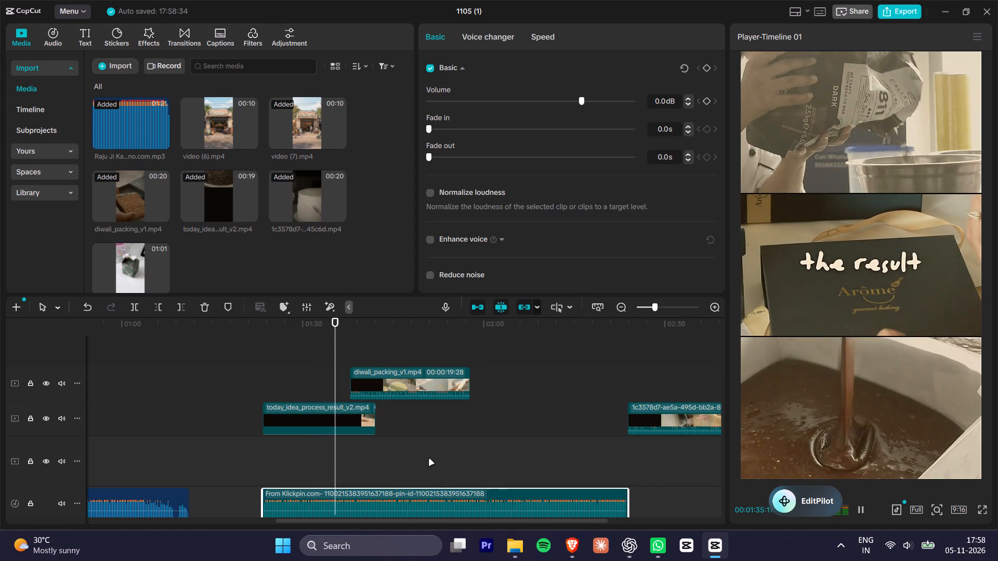
# Move diwali_packing_v1 about 18 seconds later on its track and resume playback.
pyautogui.moveTo(406, 379); pyautogui.dragTo(515, 384)
pyautogui.press('space')
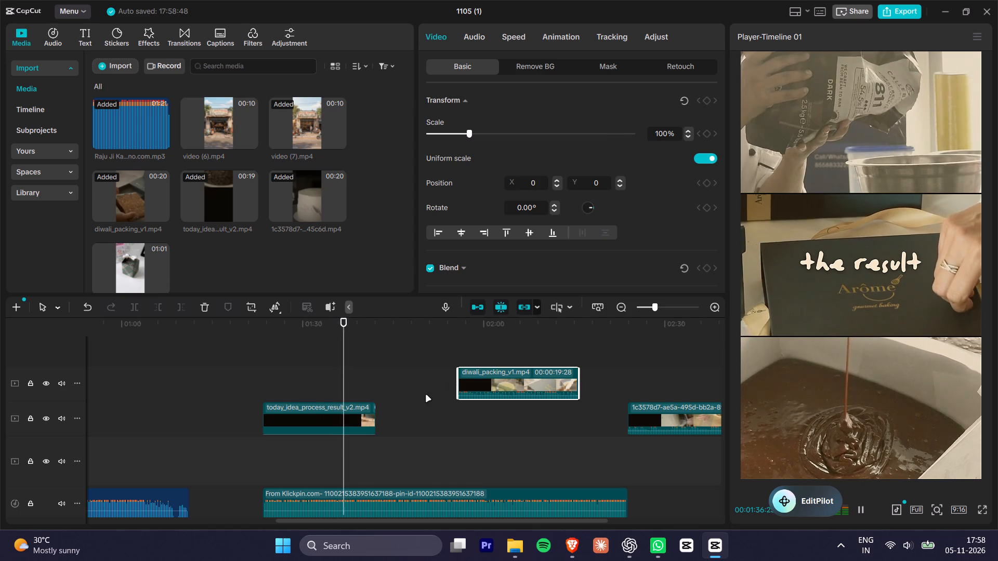
# Play the closing part of today_idea_process_result_v2 with the Klickpin audio and stop at the clip's end.
pyautogui.click(390, 500)
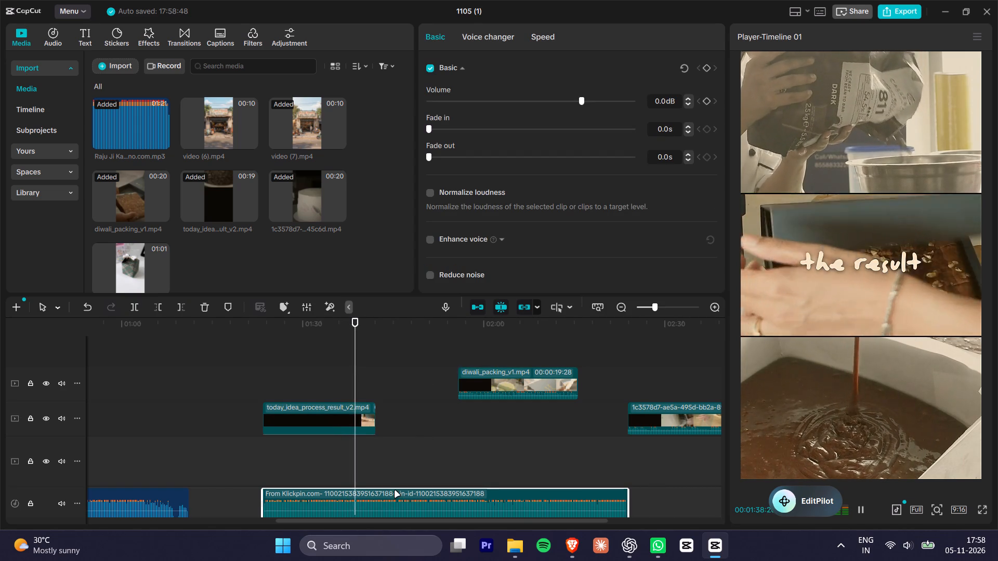
pyautogui.press('space')
pyautogui.press('space')
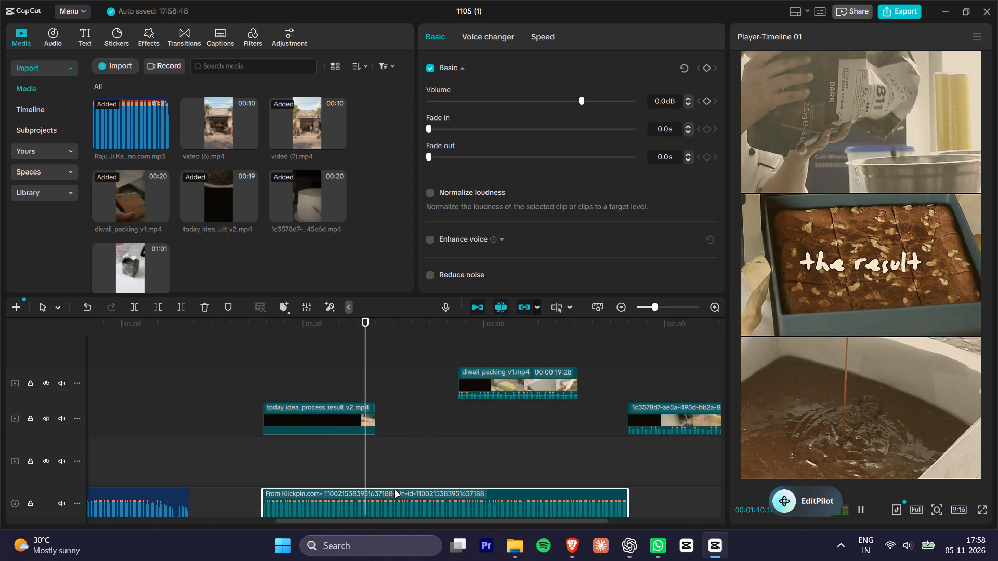
pyautogui.keyDown('alt'); pyautogui.scroll(5, 395, 491); pyautogui.keyUp('alt')
pyautogui.press('space')
pyautogui.press('space')
pyautogui.press('space')
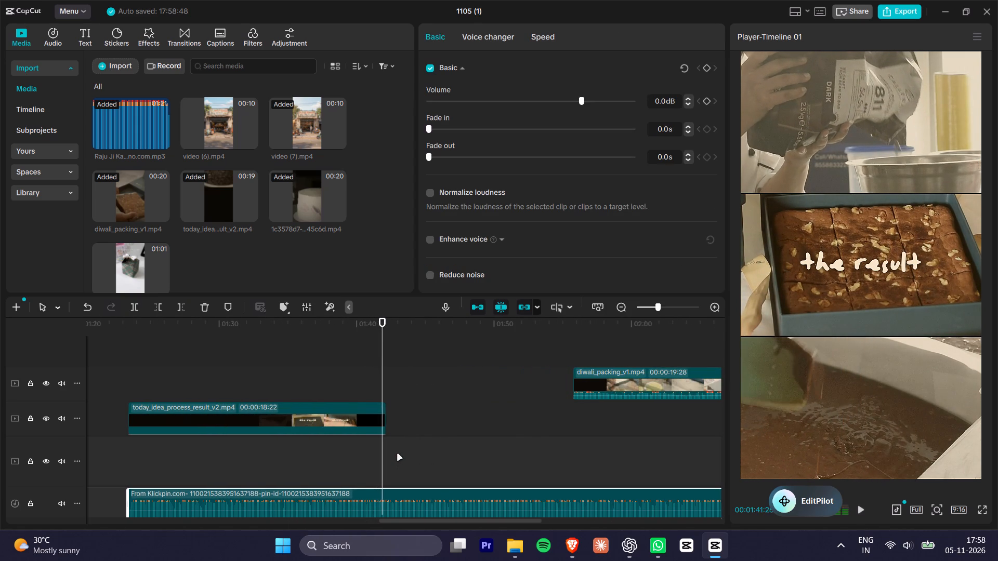
pyautogui.press('space')
pyautogui.press('space')
pyautogui.click(409, 492)
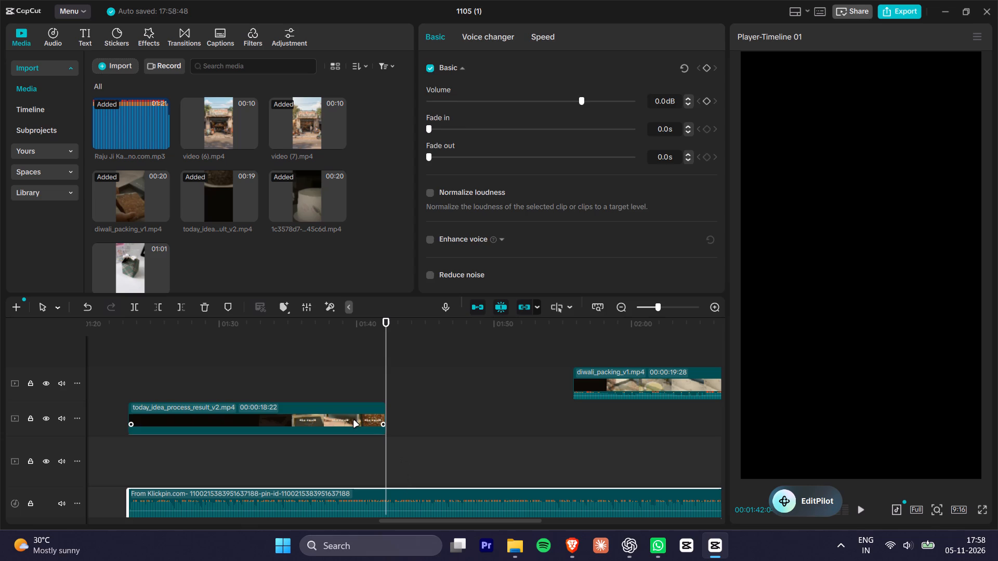
# Set the volume of today_idea_process_result_v2 to -11.5 dB.
pyautogui.click(354, 421)
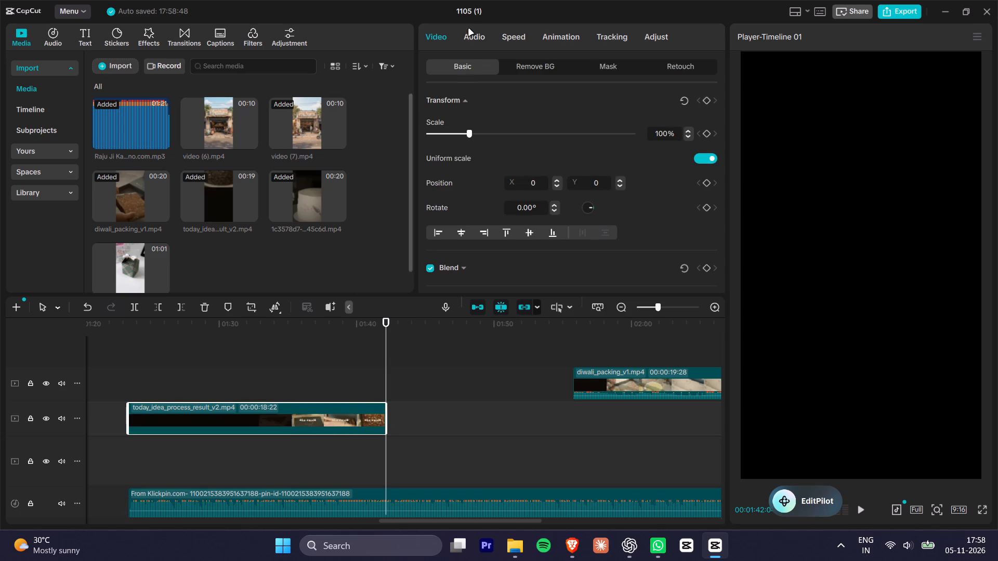
pyautogui.click(474, 41)
pyautogui.moveTo(516, 131); pyautogui.dragTo(550, 141)
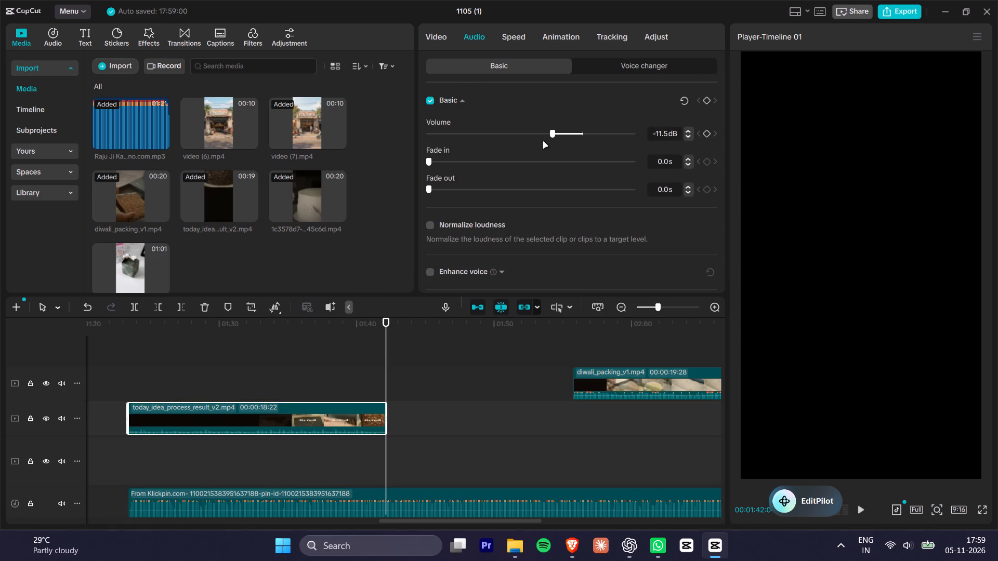
# Split the Klickpin audio at the end of today_idea_process_result_v2.
pyautogui.click(411, 495)
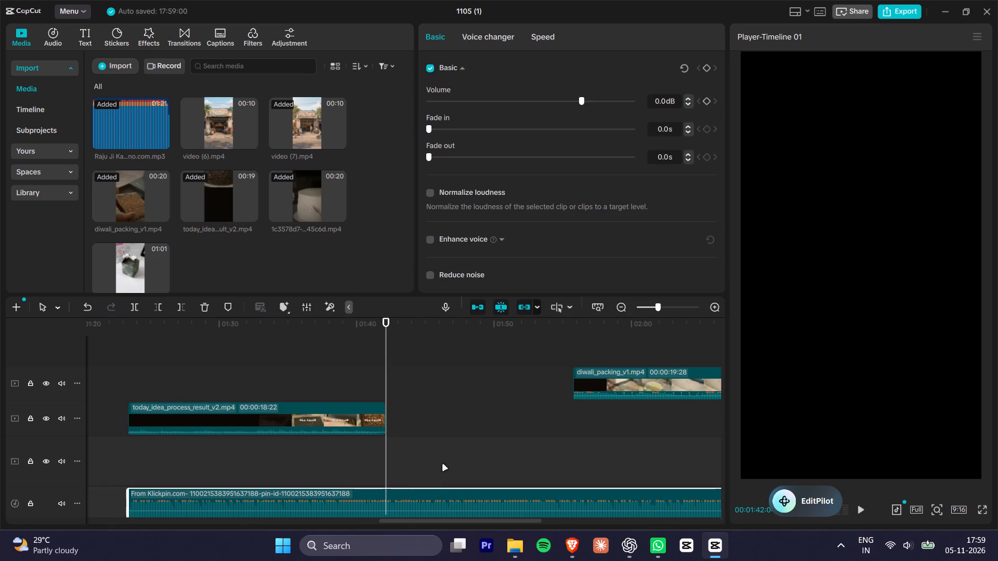
pyautogui.hotkey('ctrl', 'b')
pyautogui.click(429, 503)
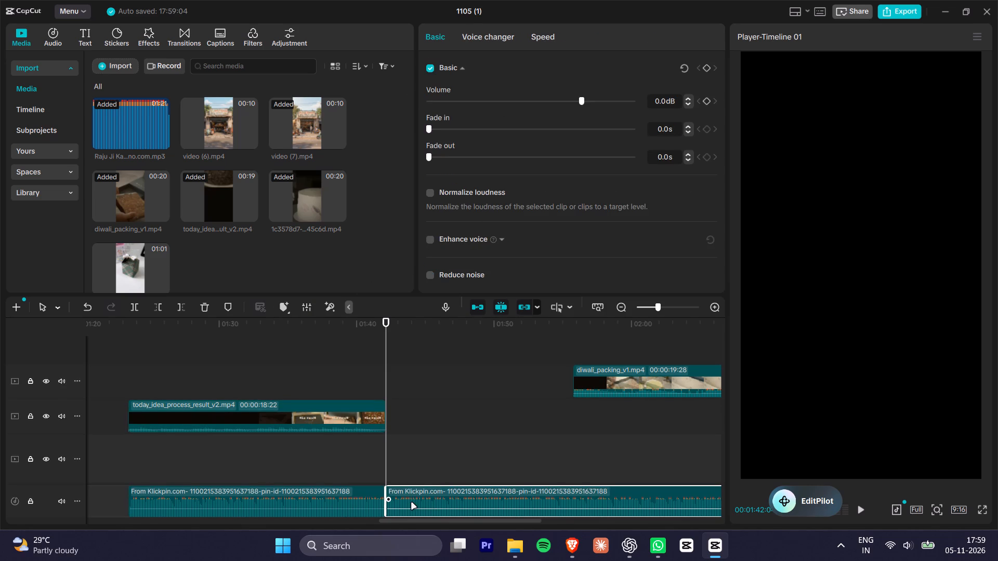
# Move diwali_packing_v1 and the 1c3578d7 clip together about 30 seconds later, clear of the Klickpin audio.
pyautogui.keyDown('alt'); pyautogui.scroll(-4, 485, 467); pyautogui.keyUp('alt')
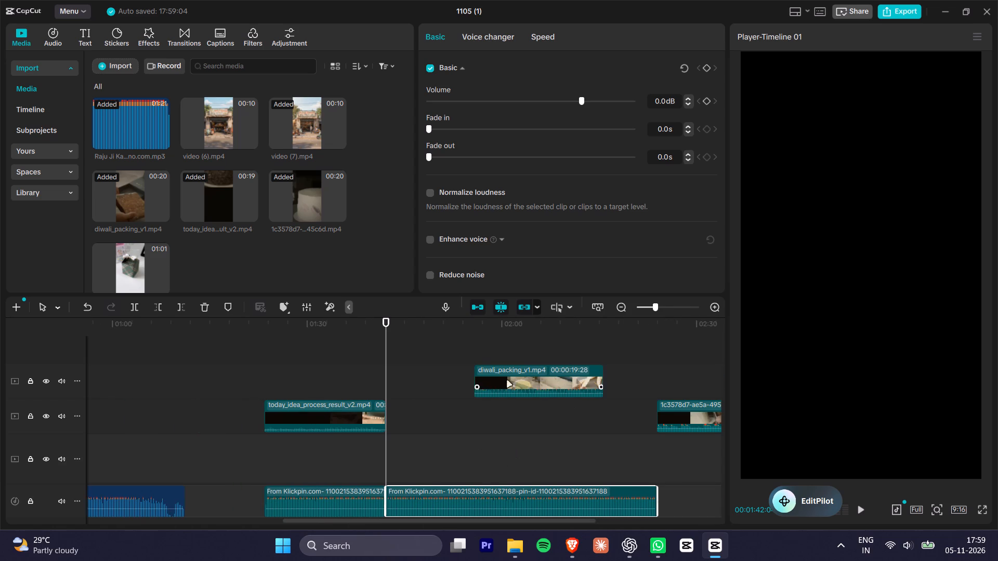
pyautogui.moveTo(446, 368); pyautogui.dragTo(689, 415)
pyautogui.moveTo(552, 373); pyautogui.dragTo(610, 379)
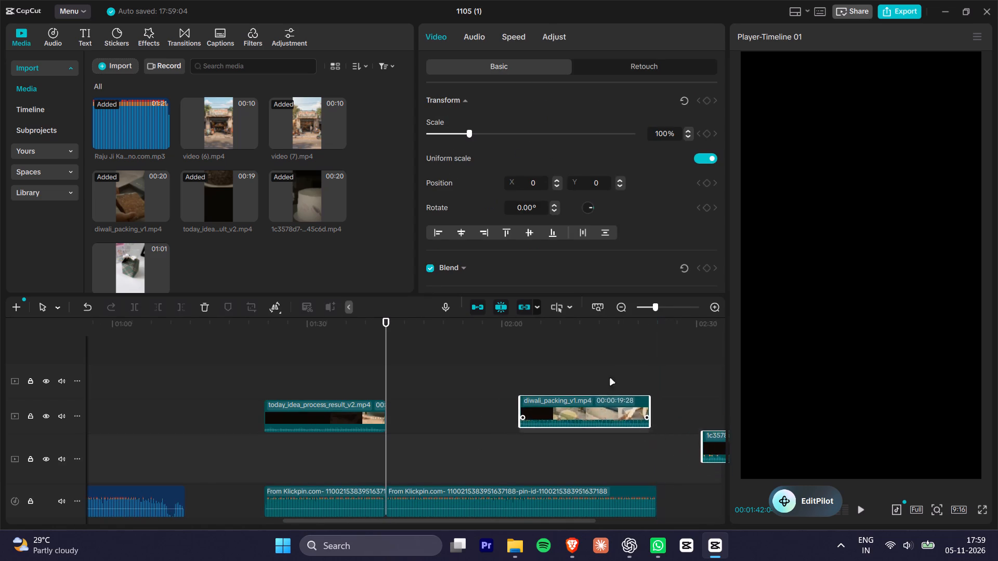
pyautogui.moveTo(610, 379); pyautogui.dragTo(709, 363)
# Listen to the leftover Klickpin audio around 2:03 and delete the part after the split.
pyautogui.keyDown('alt'); pyautogui.scroll(-2, 498, 417); pyautogui.keyUp('alt')
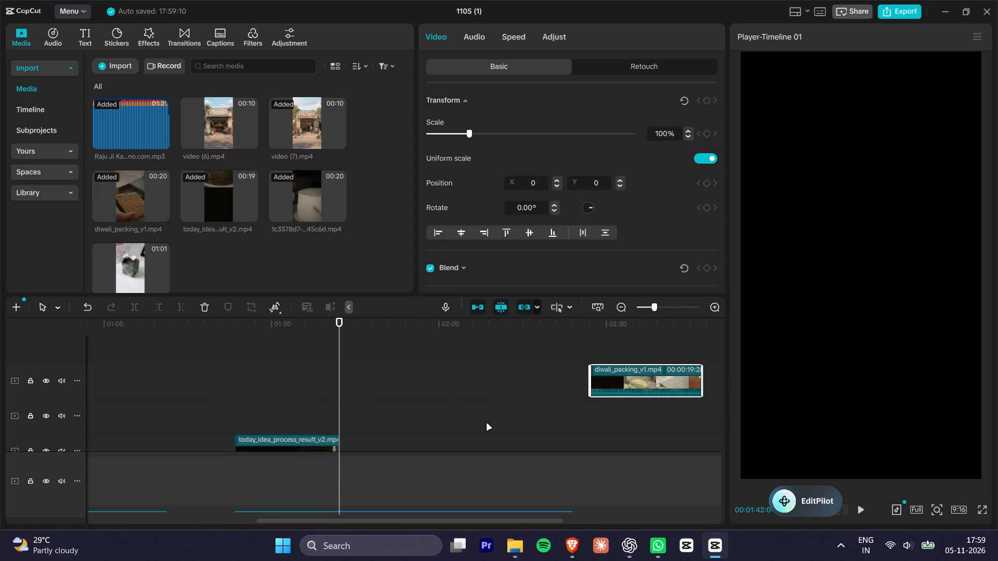
pyautogui.scroll(-8, 487, 424)
pyautogui.keyDown('shift'); pyautogui.scroll(-3, 493, 412); pyautogui.keyUp('shift')
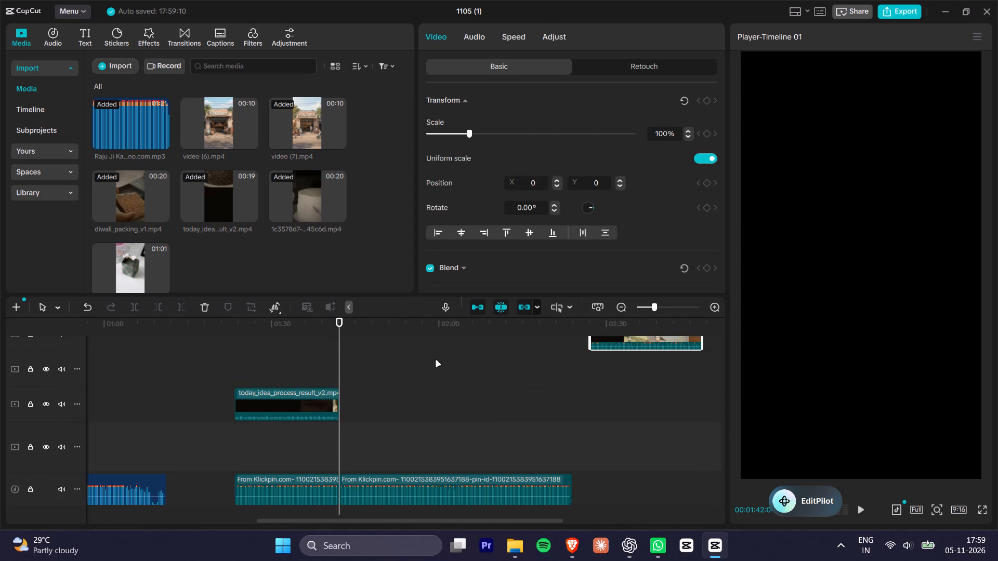
pyautogui.press('space')
pyautogui.moveTo(399, 325); pyautogui.dragTo(456, 339)
pyautogui.press('space')
pyautogui.press('space')
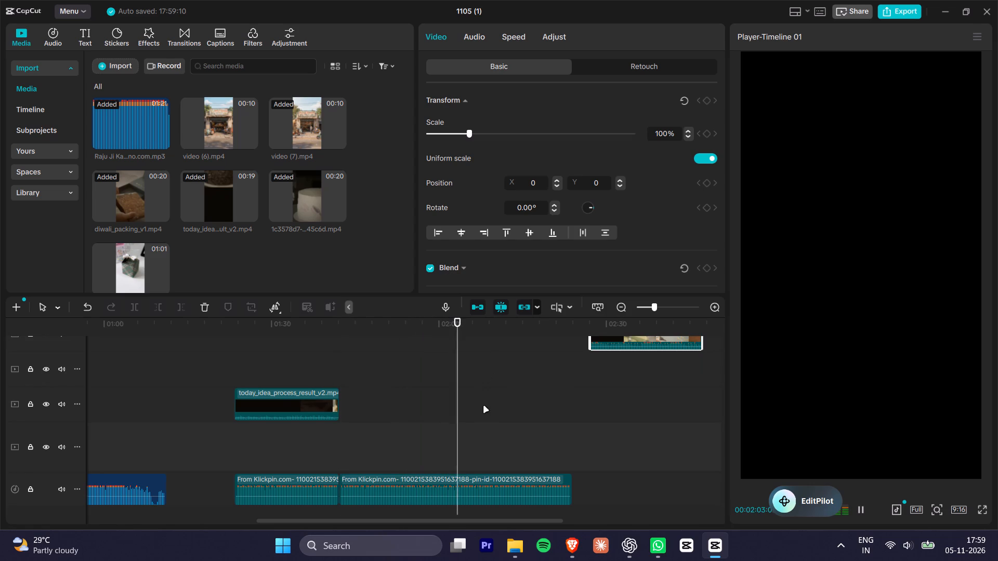
pyautogui.click(496, 495)
pyautogui.press('Delete')
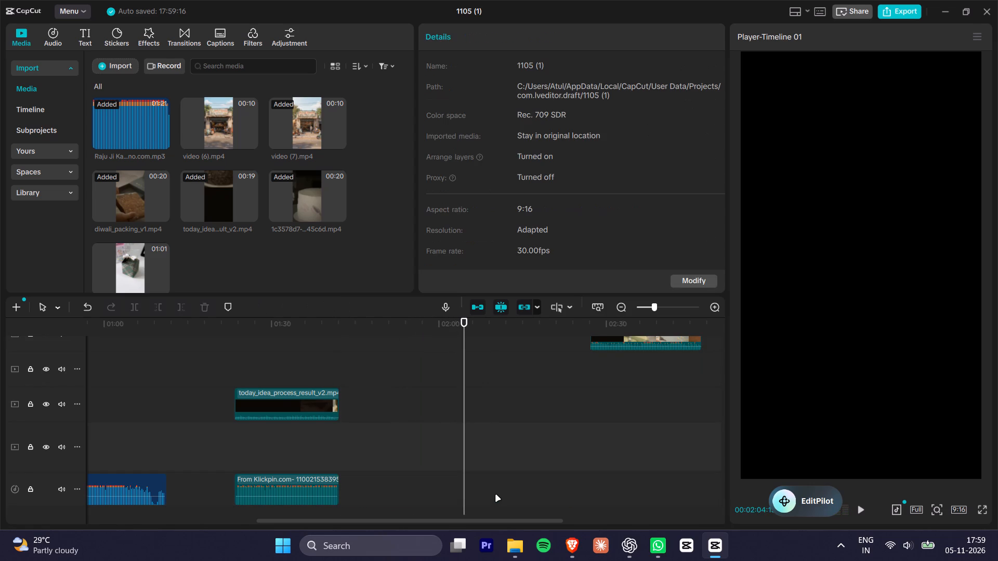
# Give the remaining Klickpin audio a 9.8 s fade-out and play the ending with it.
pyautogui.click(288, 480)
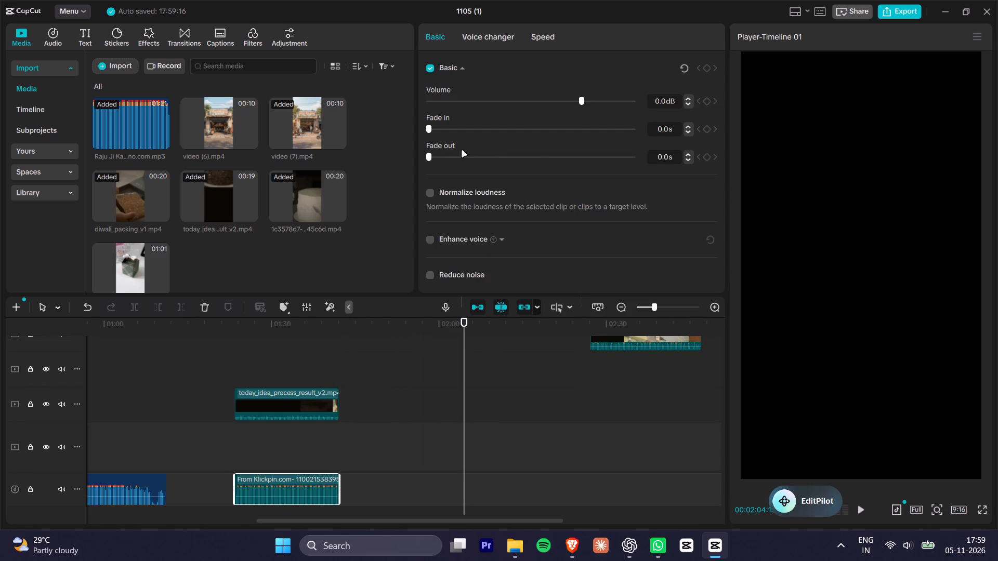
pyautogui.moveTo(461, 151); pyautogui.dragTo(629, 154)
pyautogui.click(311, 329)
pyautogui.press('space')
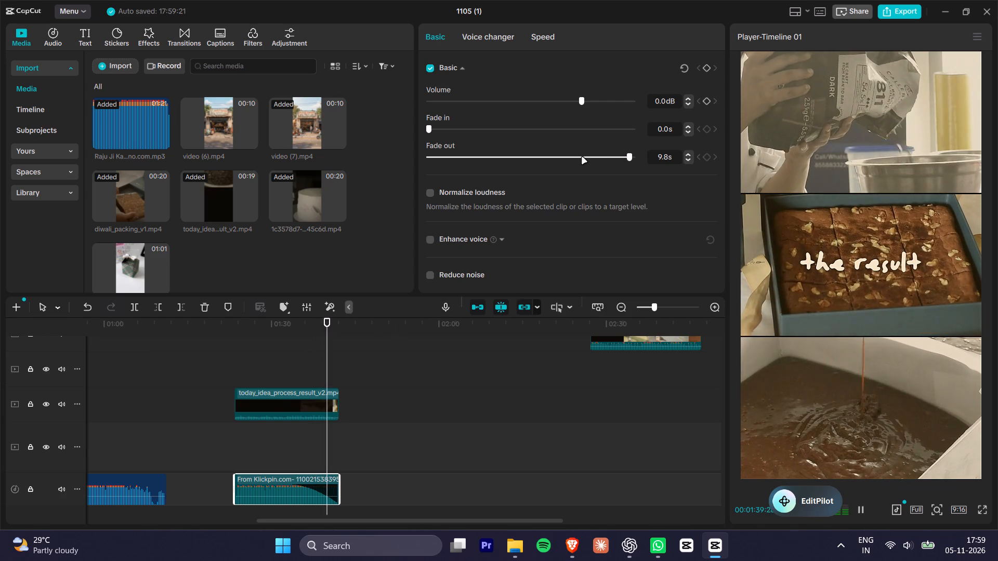
# Set the fade-out of the remaining Klickpin audio to 2.3 s.
pyautogui.moveTo(577, 157); pyautogui.dragTo(541, 165)
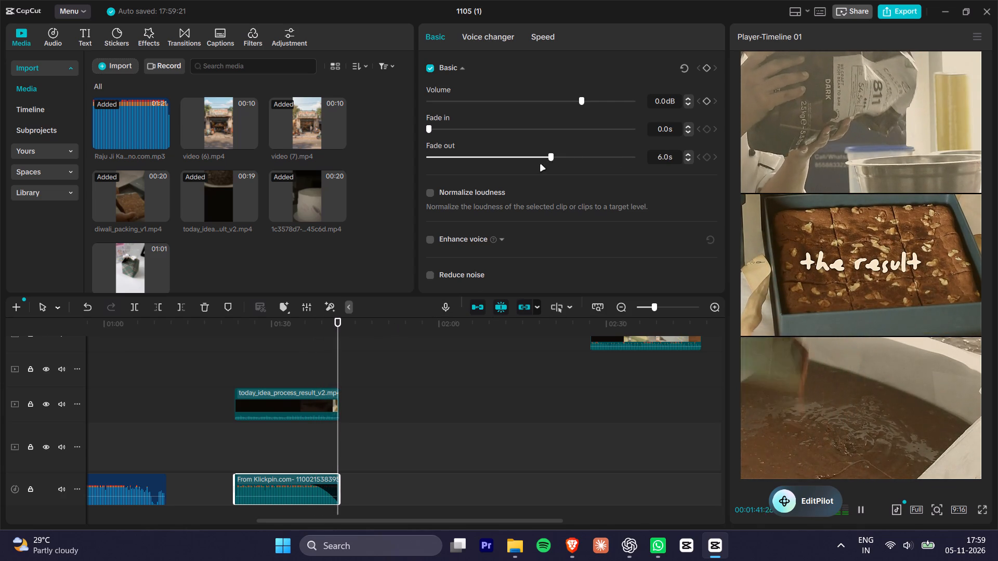
pyautogui.moveTo(541, 165); pyautogui.dragTo(475, 171)
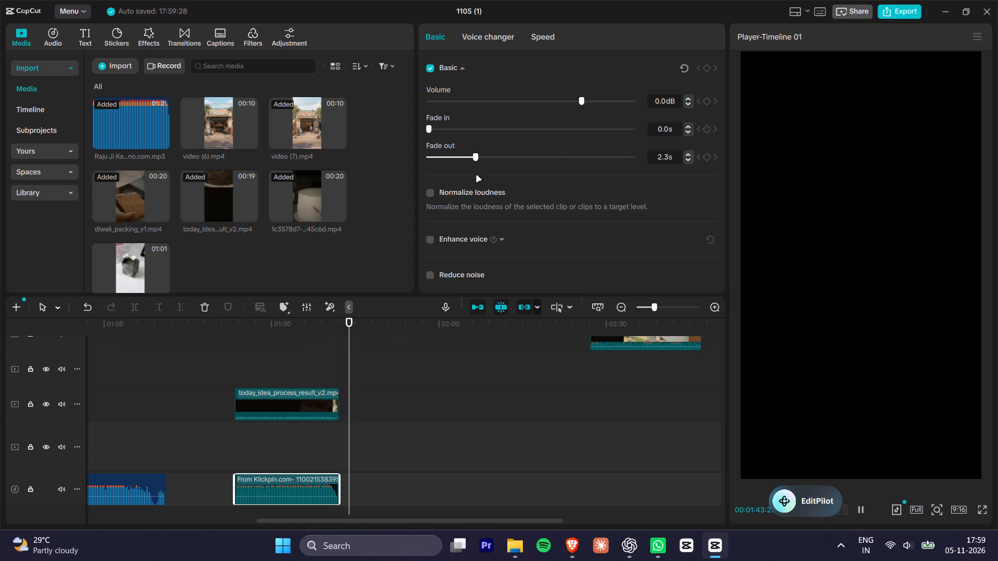
# Play and skim the today_idea clip with its Klickpin audio, from its start through the idea and process scenes.
pyautogui.moveTo(286, 325); pyautogui.dragTo(279, 325)
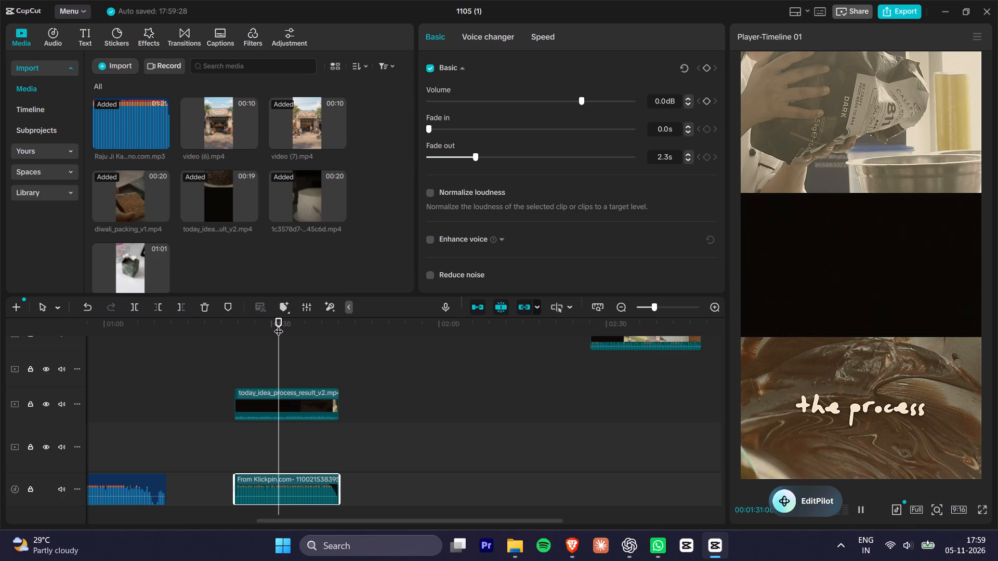
pyautogui.moveTo(278, 325); pyautogui.dragTo(269, 326)
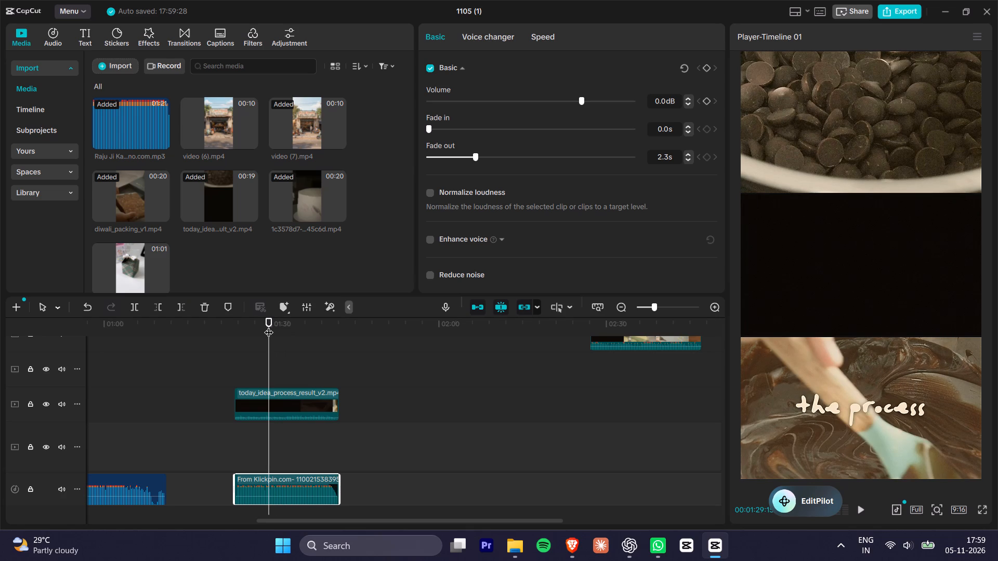
pyautogui.moveTo(246, 326); pyautogui.dragTo(234, 329)
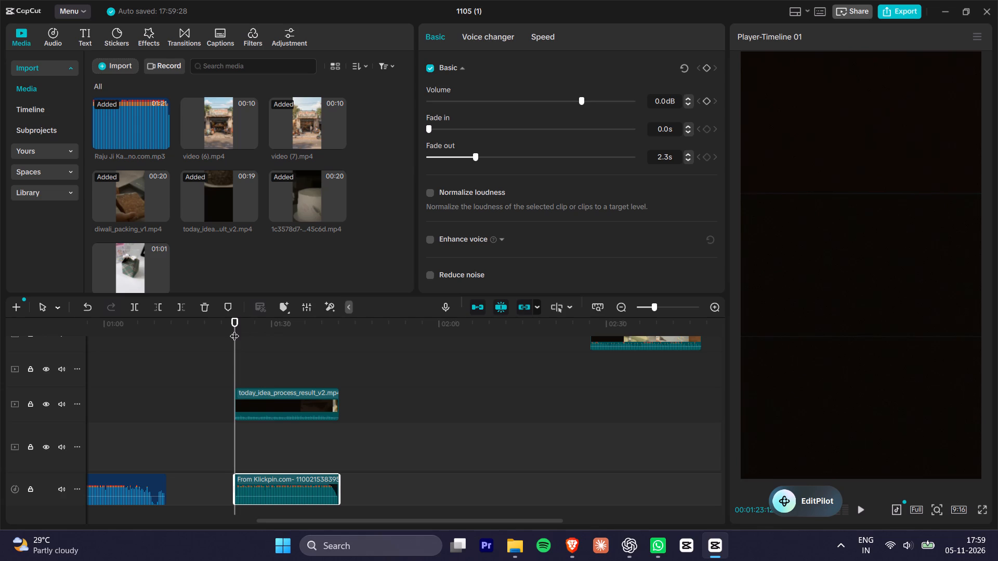
pyautogui.press('space')
pyautogui.press('space')
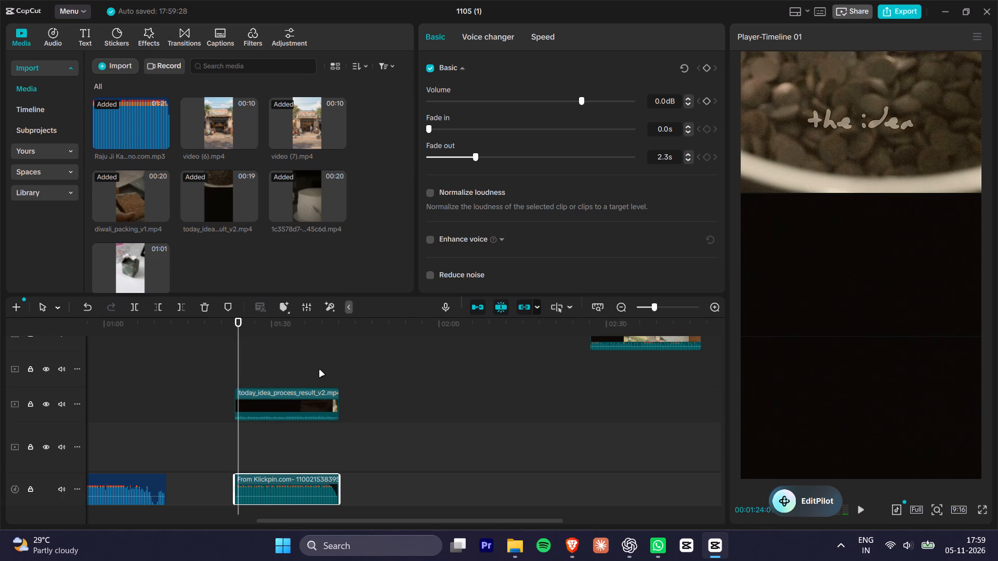
pyautogui.press('space')
pyautogui.press('space')
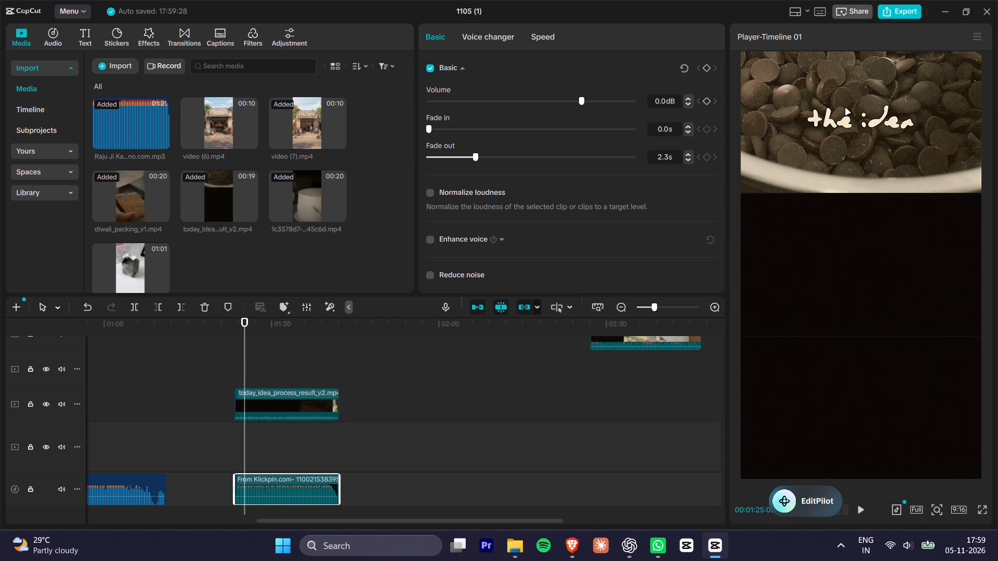
pyautogui.moveTo(256, 332); pyautogui.dragTo(263, 330)
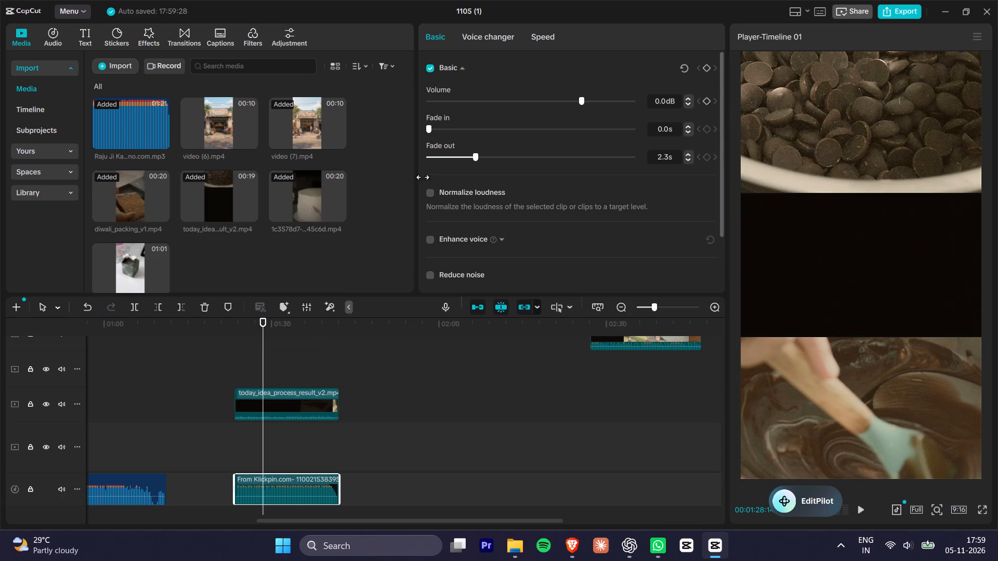
# Open the Adjust settings of the today_idea_process_result_v2 clip.
pyautogui.click(300, 411)
pyautogui.click(521, 39)
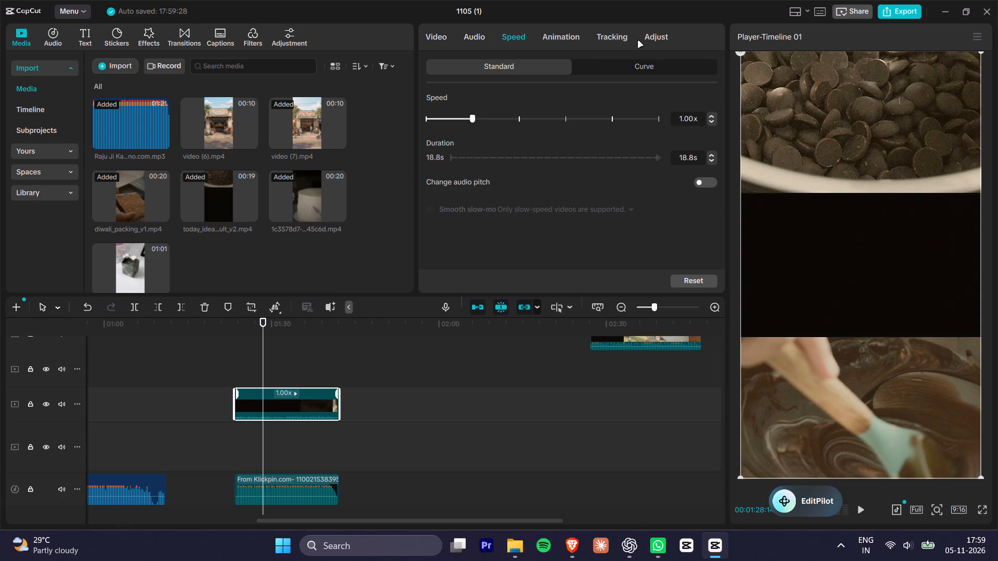
pyautogui.click(566, 35)
pyautogui.click(665, 38)
pyautogui.click(654, 32)
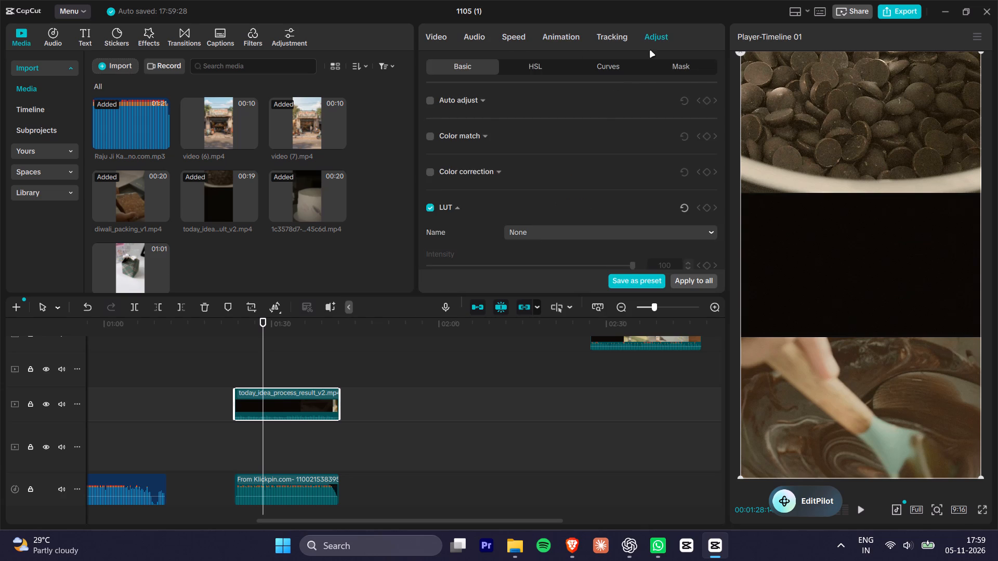
# Set the today_idea_process_result_v2 clip's Exposure to 5, Contrast to 8 and Highlight to 7.
pyautogui.scroll(-4, 502, 183)
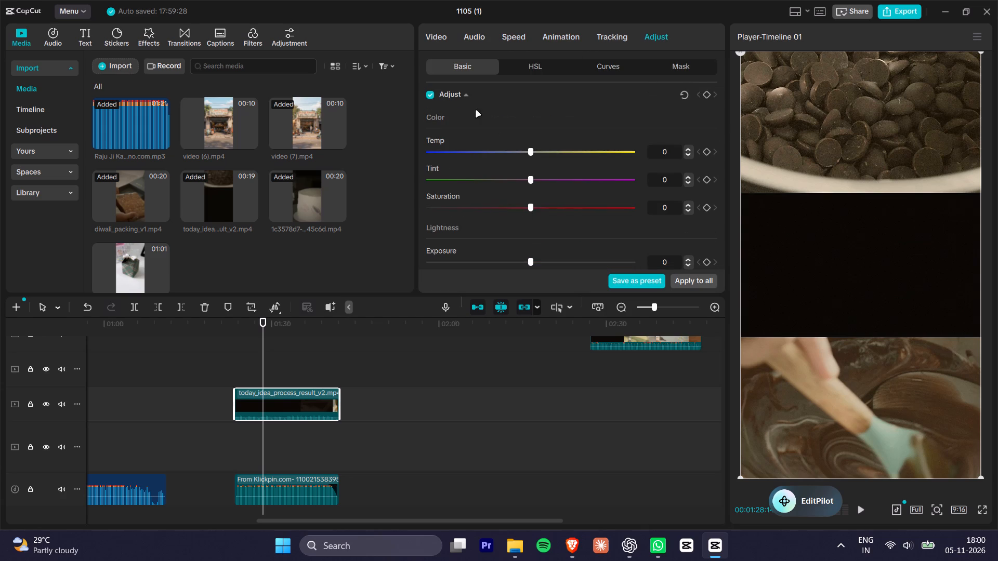
pyautogui.scroll(-1, 544, 251)
pyautogui.moveTo(531, 203); pyautogui.dragTo(548, 201)
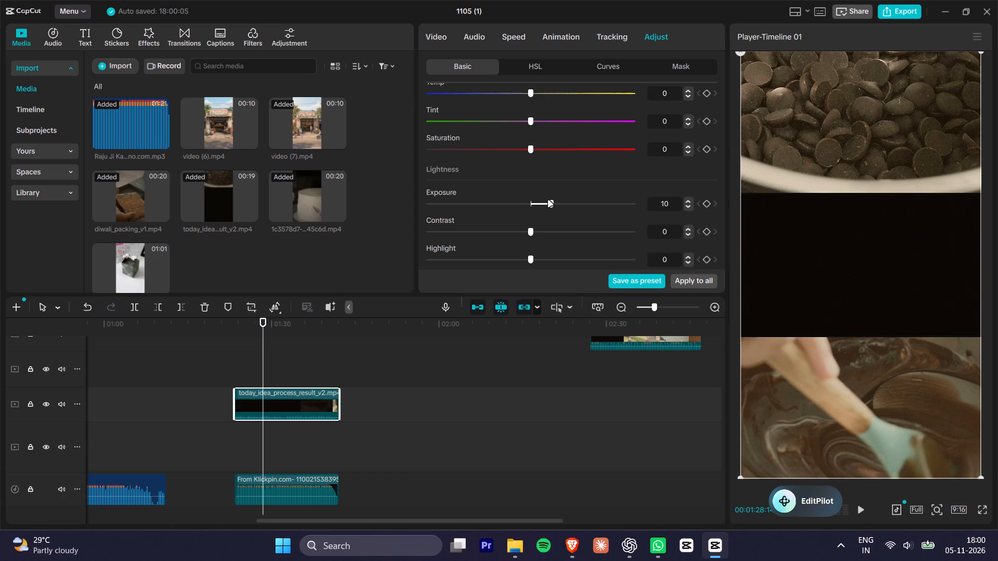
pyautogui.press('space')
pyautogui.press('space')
pyautogui.moveTo(533, 232); pyautogui.dragTo(534, 232)
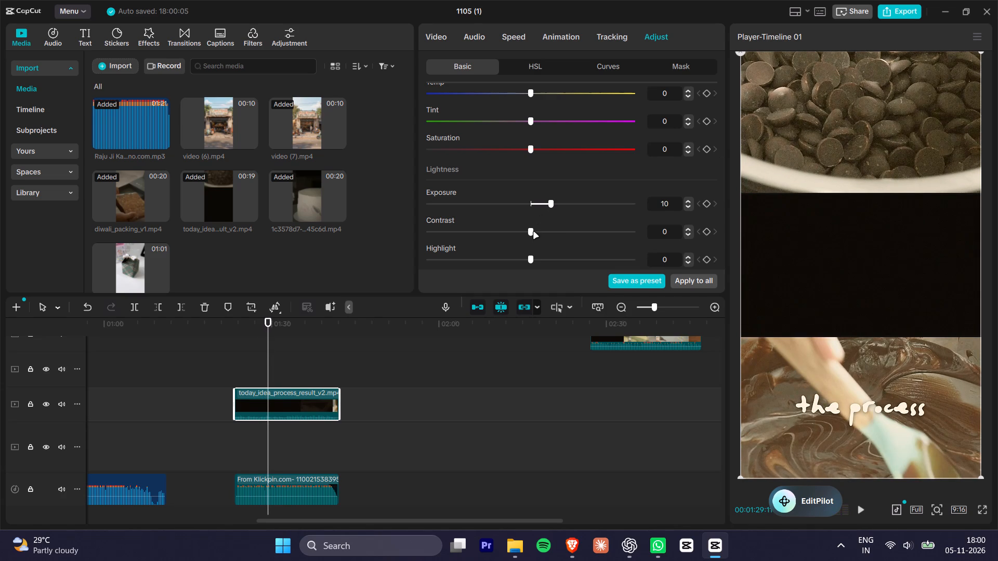
pyautogui.moveTo(534, 232); pyautogui.dragTo(545, 231)
pyautogui.moveTo(546, 202); pyautogui.dragTo(538, 204)
pyautogui.click(540, 261)
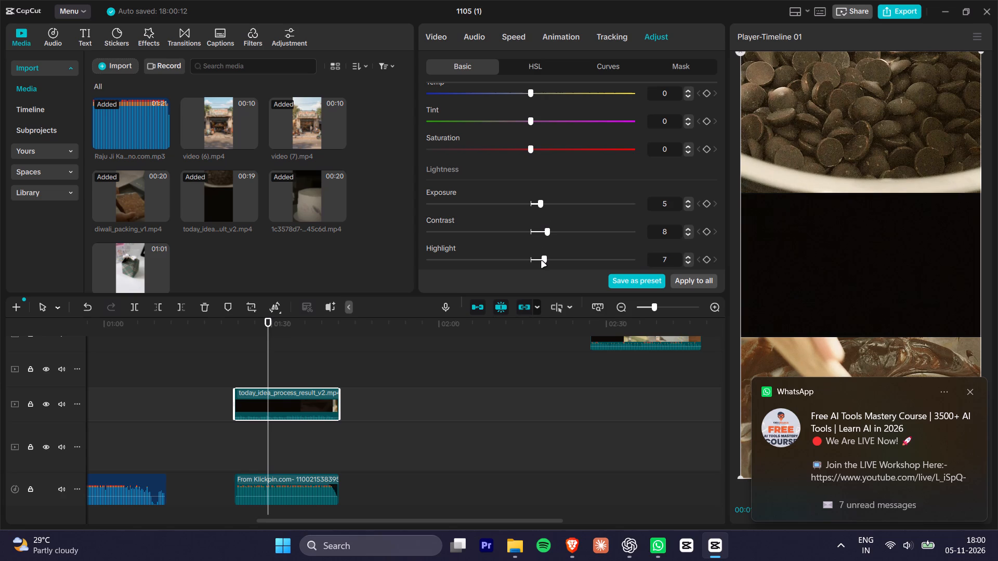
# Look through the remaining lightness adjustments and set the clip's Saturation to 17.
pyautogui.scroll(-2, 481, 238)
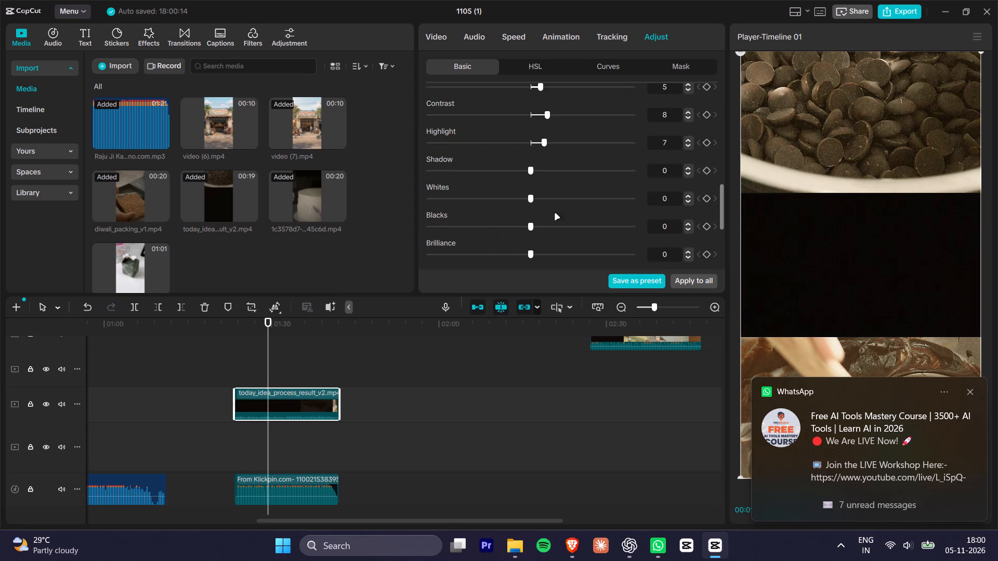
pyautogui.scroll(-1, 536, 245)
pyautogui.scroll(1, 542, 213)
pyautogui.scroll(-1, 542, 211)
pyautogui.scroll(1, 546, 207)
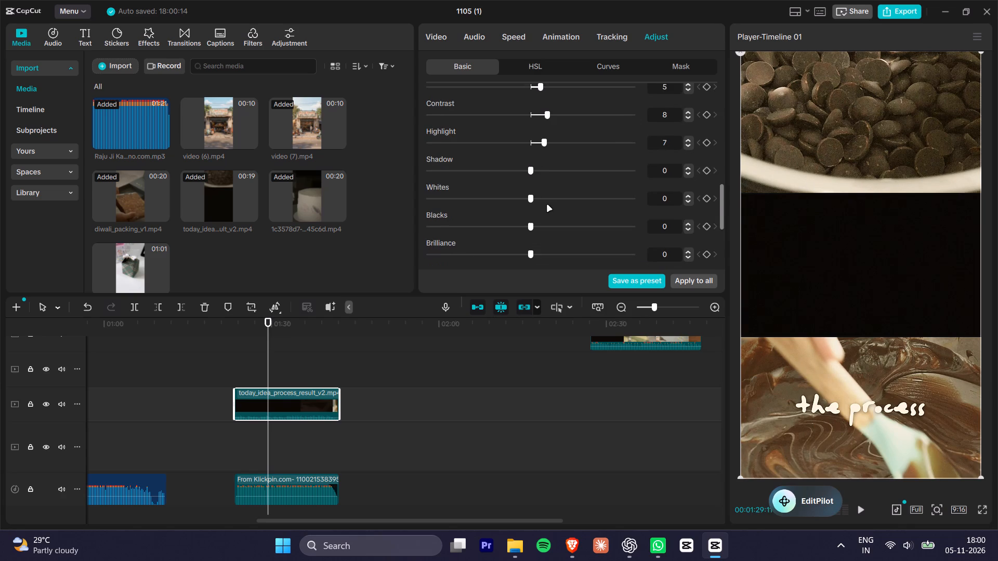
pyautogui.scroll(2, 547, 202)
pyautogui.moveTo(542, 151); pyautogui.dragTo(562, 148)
# Play the adjusted clip with its Klickpin audio from the process scene into the result scene.
pyautogui.click(221, 336)
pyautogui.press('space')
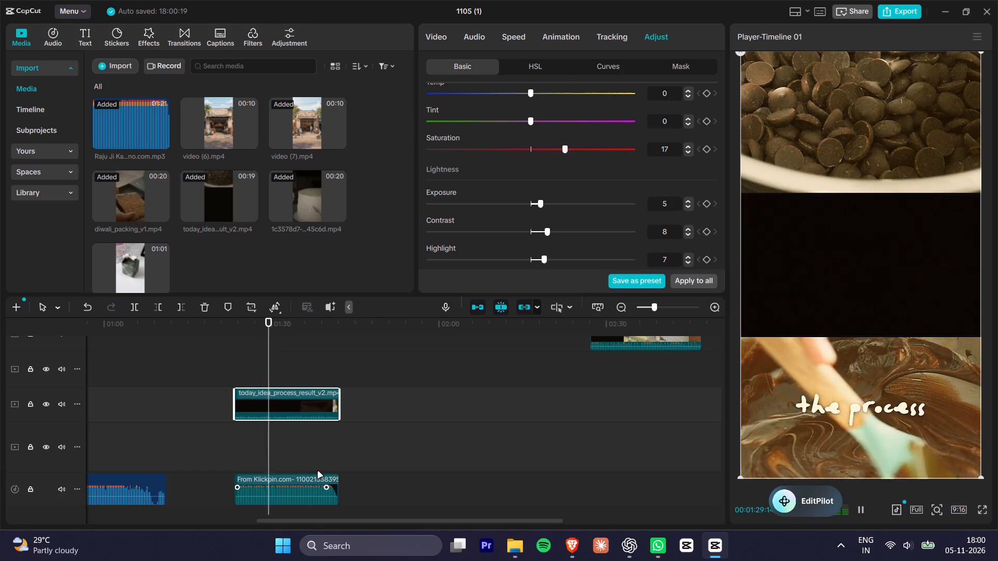
pyautogui.click(309, 484)
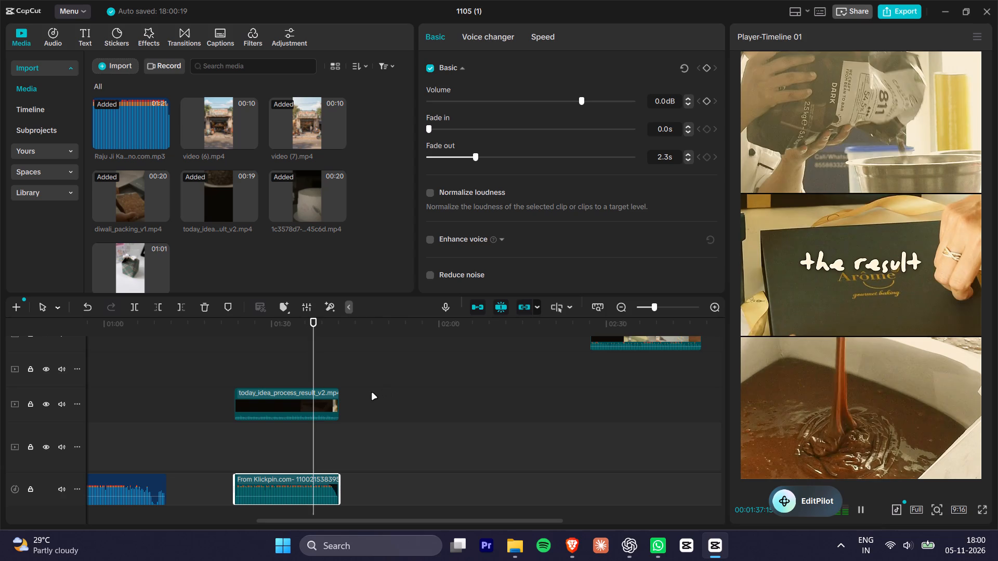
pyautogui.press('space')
# Mute the today_idea_process_result_v2 clip's own audio to -∞ dB and play its result scene.
pyautogui.click(313, 406)
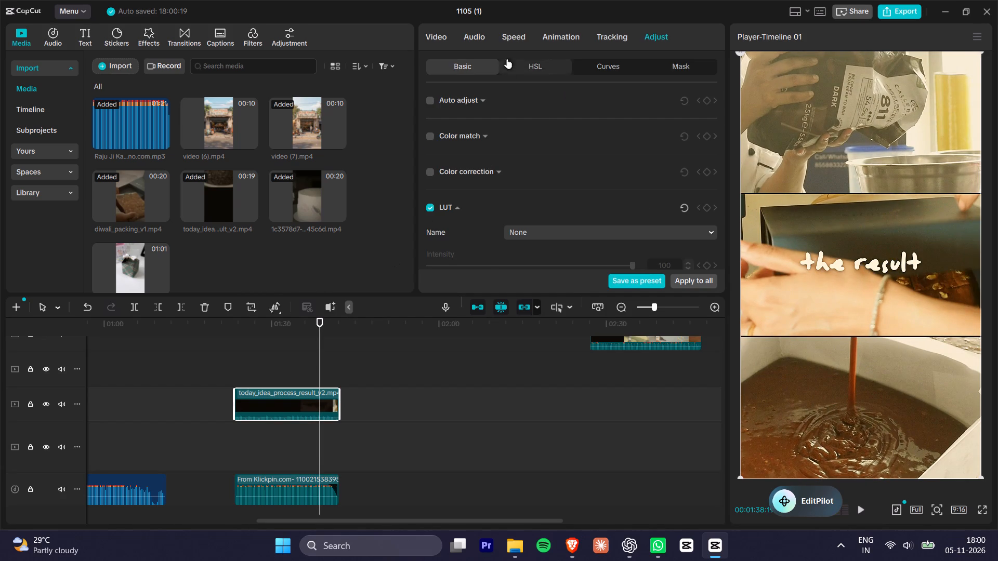
pyautogui.click(480, 38)
pyautogui.moveTo(549, 140); pyautogui.dragTo(352, 146)
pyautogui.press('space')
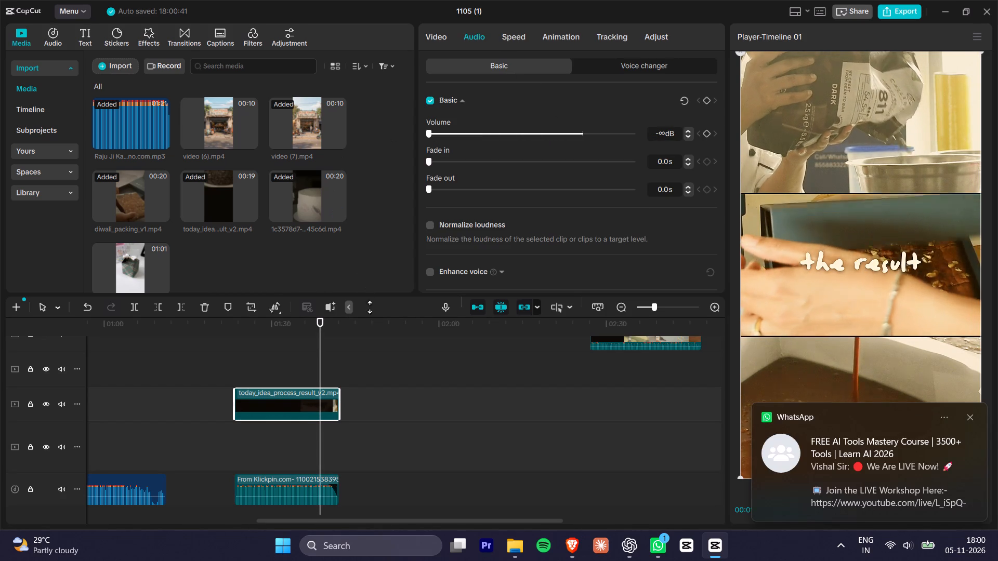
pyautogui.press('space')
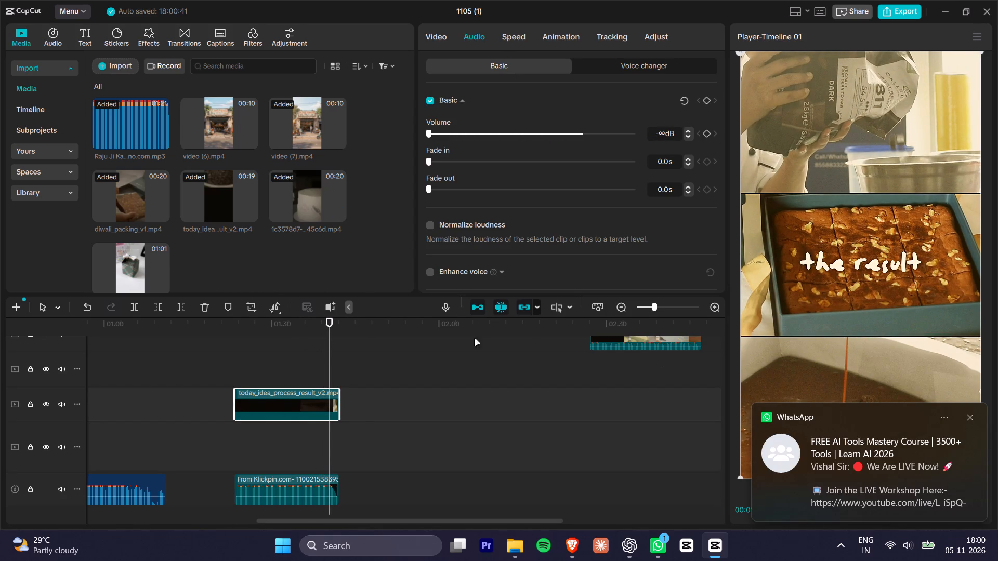
# Set the Saturation of the today_idea_process_result_v2 clip to 9.
pyautogui.click(299, 488)
pyautogui.click(290, 401)
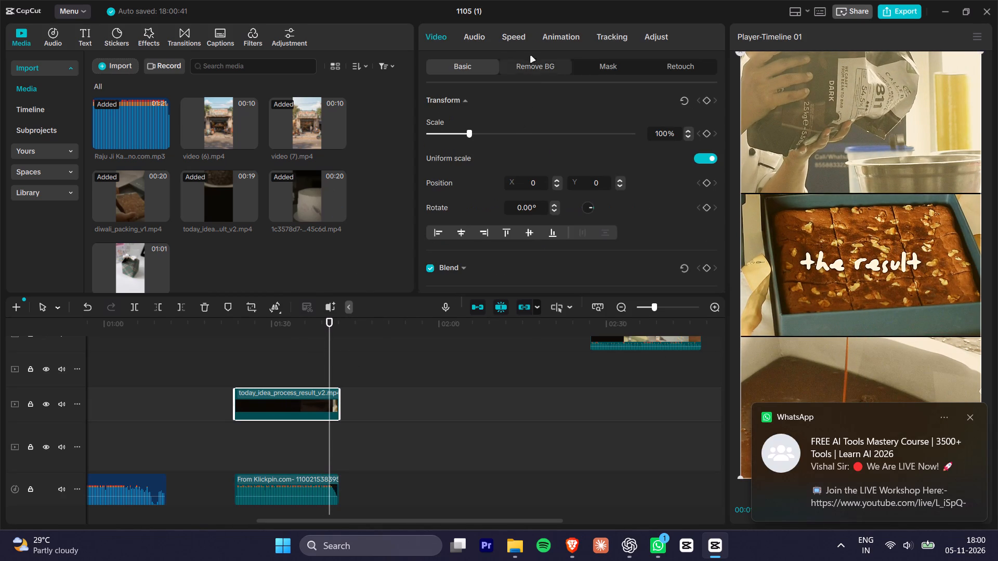
pyautogui.click(647, 33)
pyautogui.moveTo(574, 183); pyautogui.dragTo(559, 96)
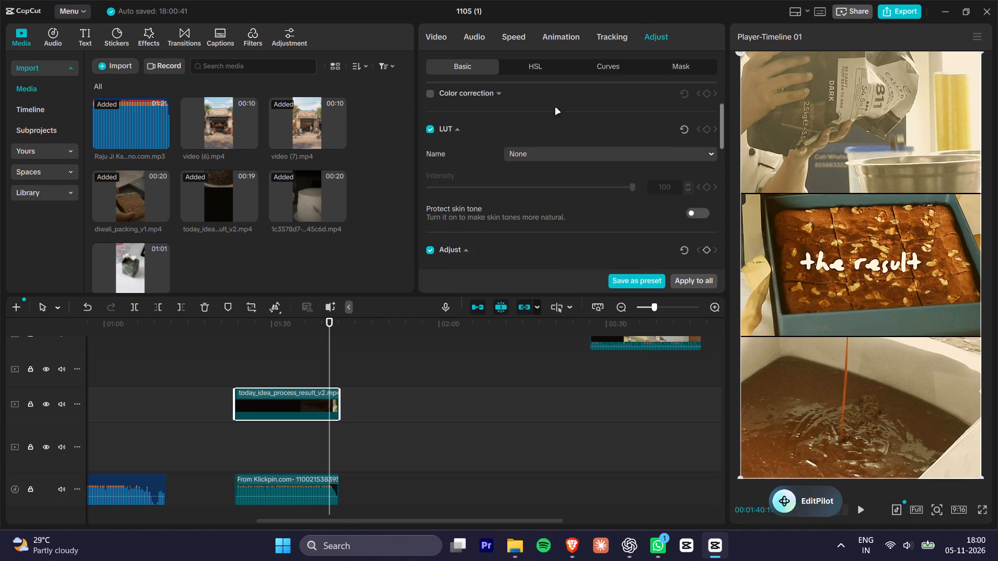
pyautogui.moveTo(573, 236); pyautogui.dragTo(580, 108)
pyautogui.moveTo(559, 231); pyautogui.dragTo(546, 232)
# Set the clip's Shadow to -16, try Whites at 9 and return Whites to 0.
pyautogui.moveTo(485, 245); pyautogui.dragTo(487, 102)
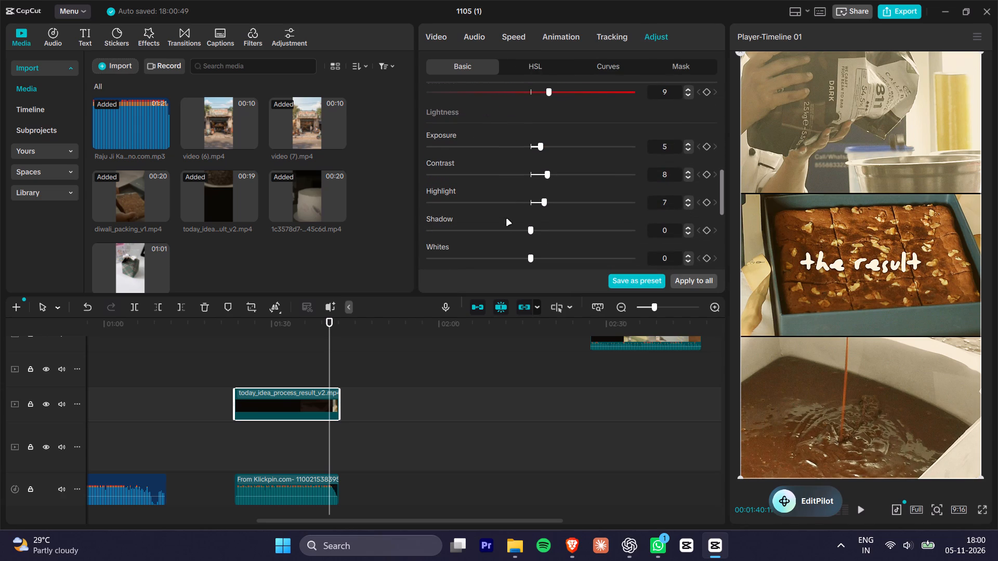
pyautogui.moveTo(508, 236); pyautogui.dragTo(573, 202)
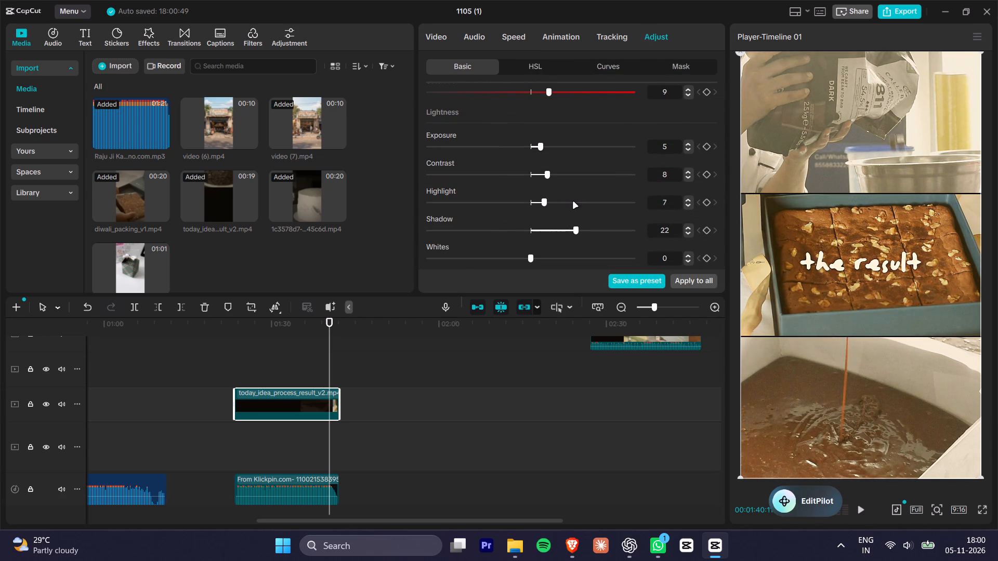
pyautogui.moveTo(573, 202); pyautogui.dragTo(496, 218)
pyautogui.moveTo(540, 259); pyautogui.dragTo(528, 261)
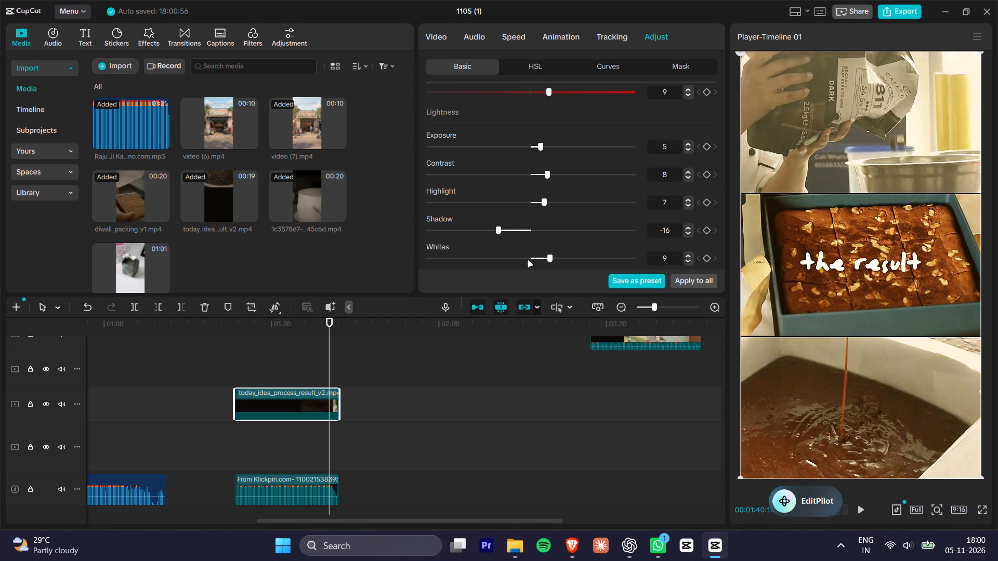
pyautogui.moveTo(528, 261); pyautogui.dragTo(534, 261)
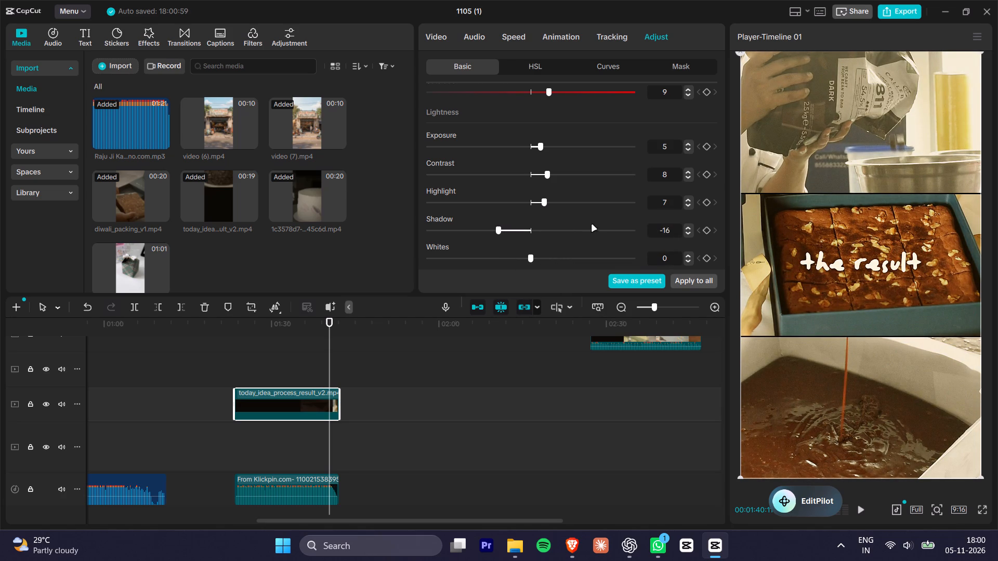
# Set the clip's Blacks to -4 and Brilliance to -5.
pyautogui.moveTo(600, 210); pyautogui.dragTo(590, 85)
pyautogui.moveTo(533, 161); pyautogui.dragTo(507, 163)
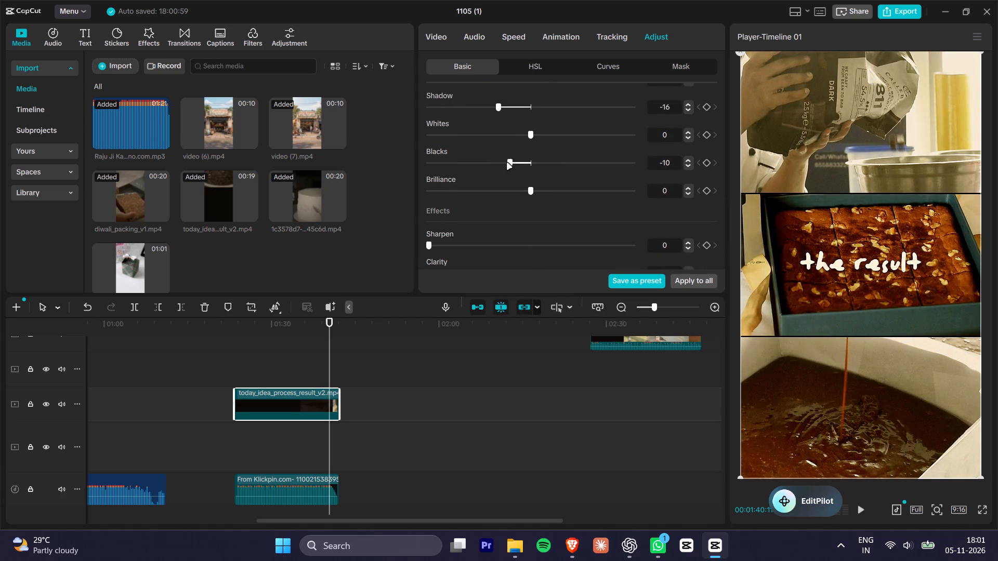
pyautogui.moveTo(507, 163); pyautogui.dragTo(516, 164)
pyautogui.moveTo(516, 164); pyautogui.dragTo(520, 163)
pyautogui.moveTo(535, 192); pyautogui.dragTo(517, 194)
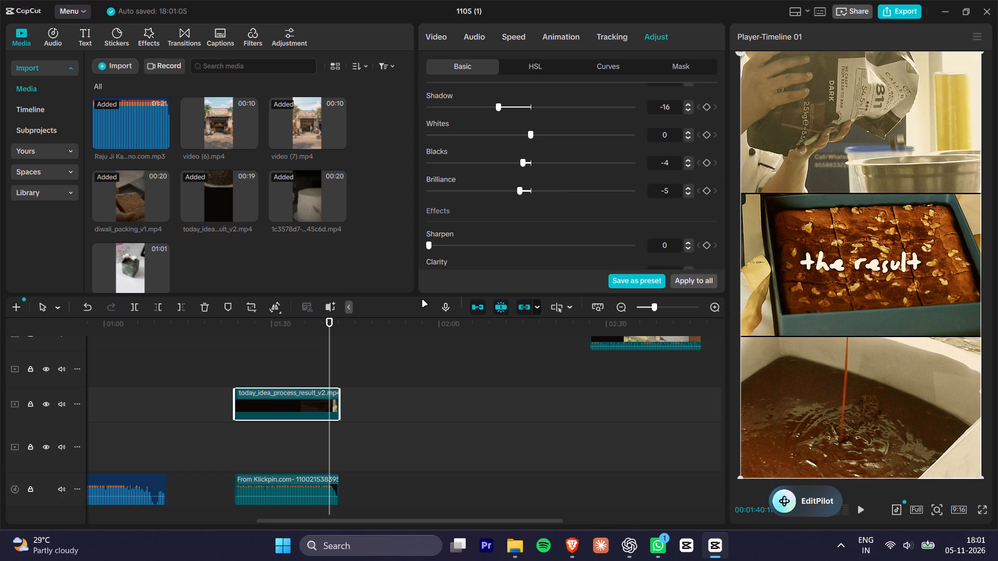
# Play the clip's opening idea scene and set its Sharpen effect to 11.
pyautogui.moveTo(273, 331); pyautogui.dragTo(239, 329)
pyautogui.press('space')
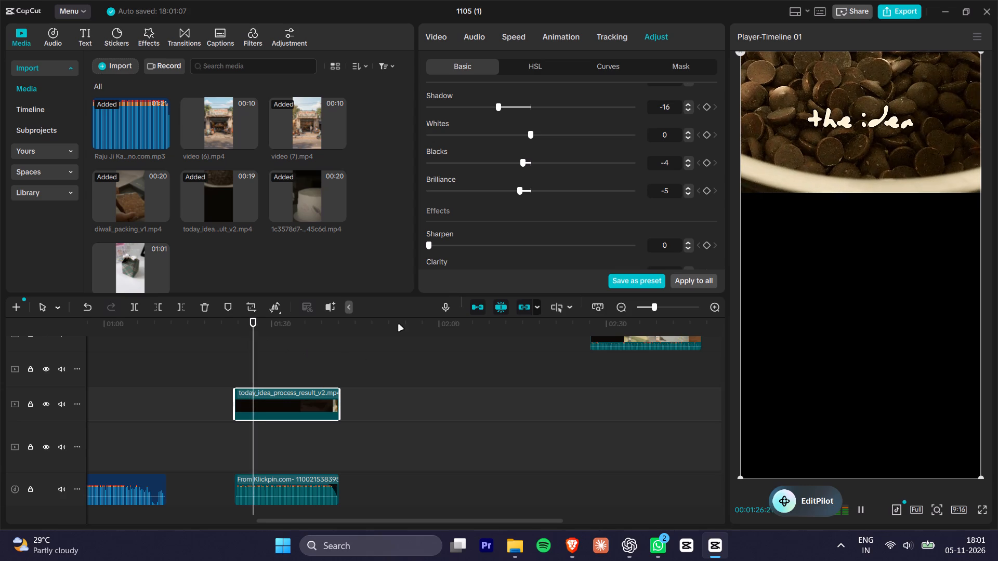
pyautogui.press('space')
pyautogui.moveTo(446, 247); pyautogui.dragTo(452, 246)
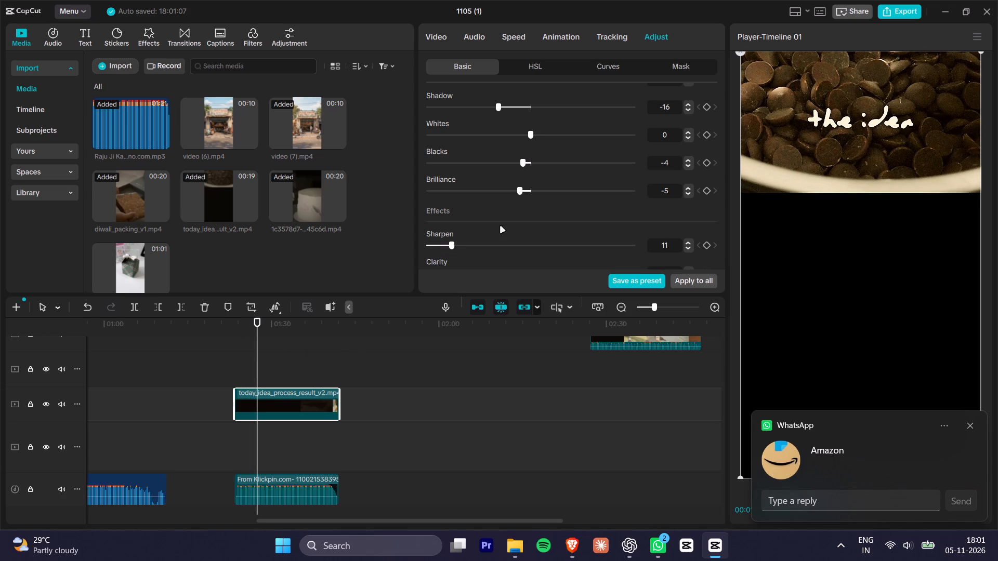
# Play the sharpened clip on into the process scene, dismissing the WhatsApp notification.
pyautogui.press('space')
pyautogui.click(967, 426)
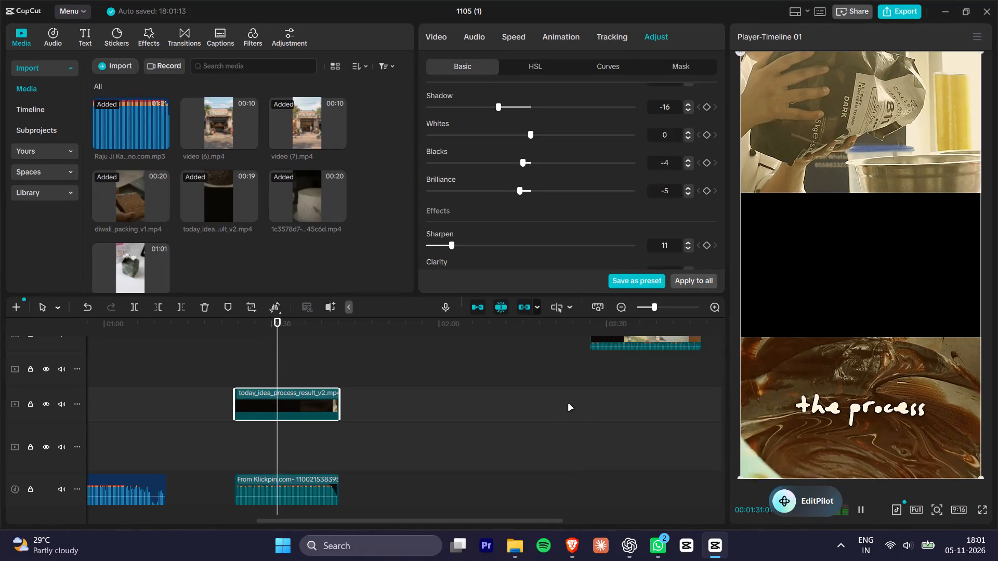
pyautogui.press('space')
# Open the full-screen preview at the start of the today_idea_process_result_v2 clip.
pyautogui.click(236, 326)
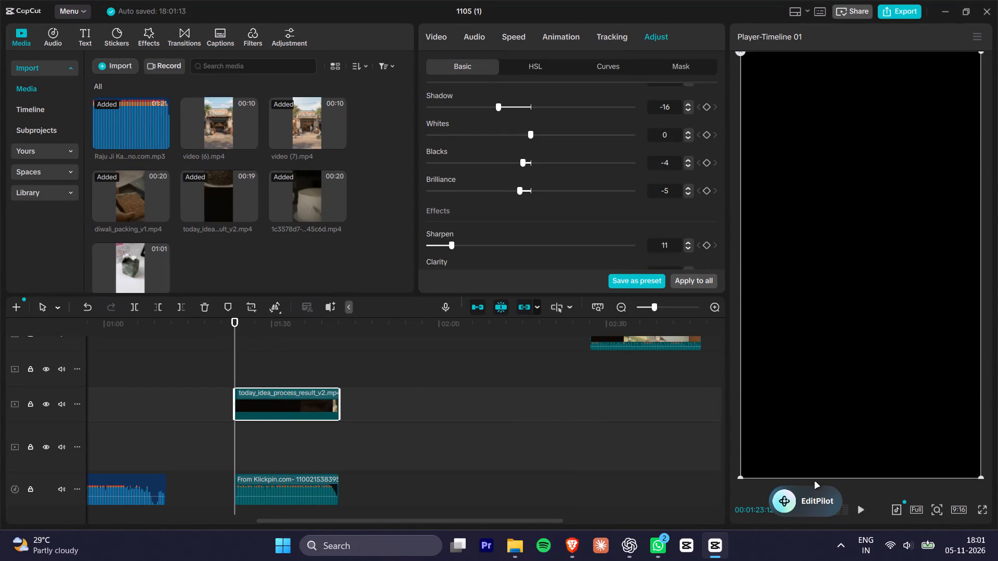
pyautogui.click(980, 510)
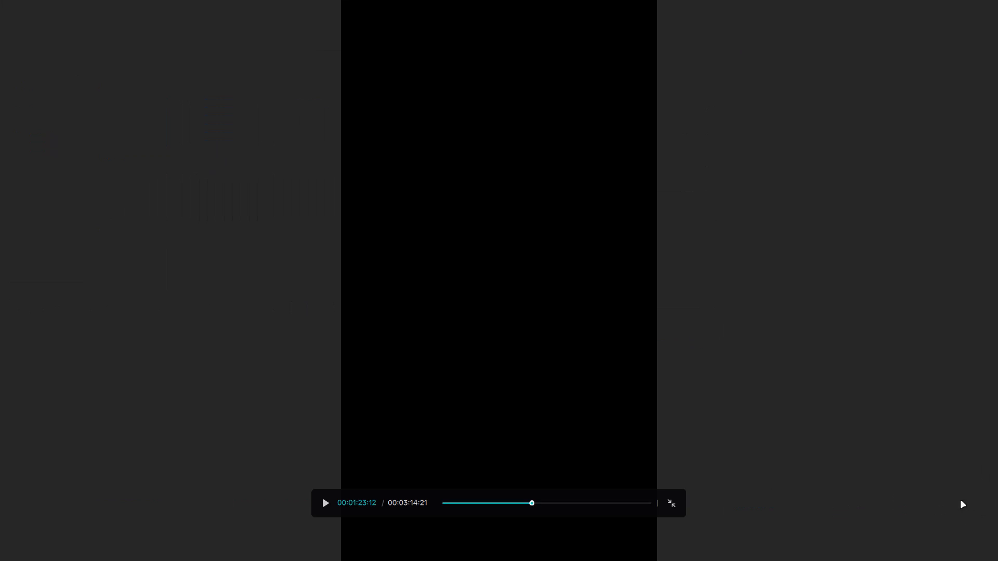
# Exit the full-screen preview and examine the today_idea clip's colour adjustment and LUT settings.
pyautogui.press('Escape')
pyautogui.click(270, 402)
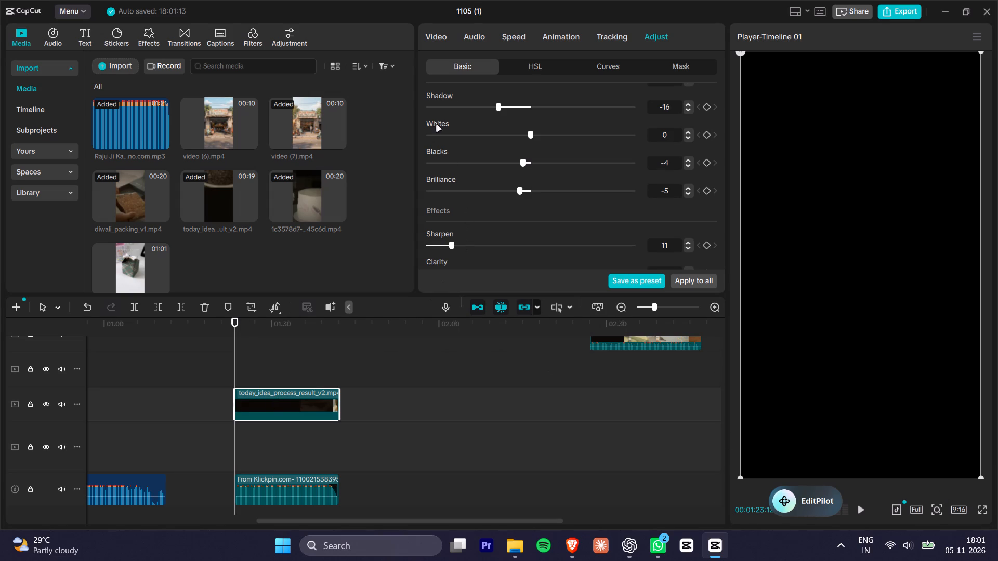
pyautogui.scroll(8, 573, 108)
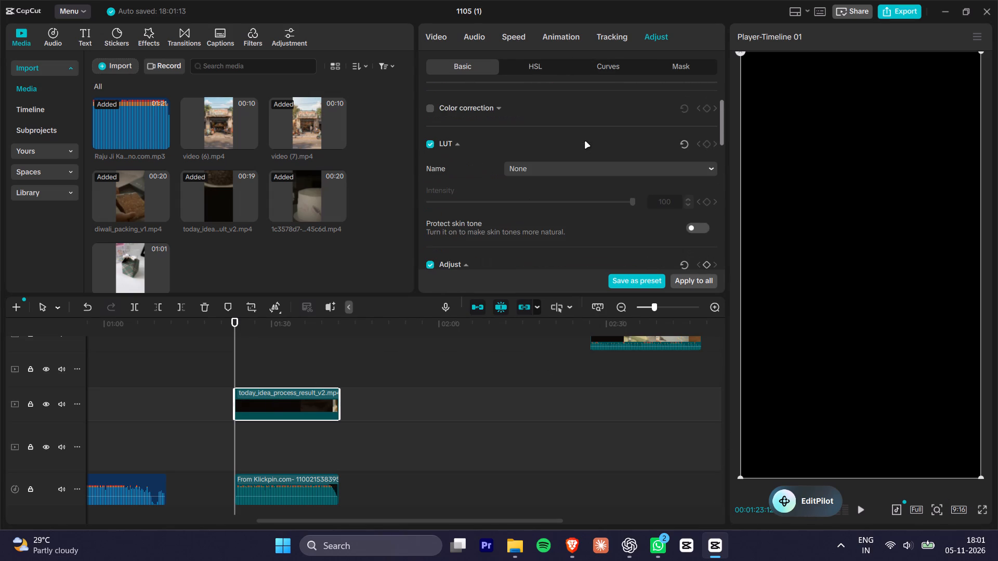
pyautogui.scroll(-2, 540, 159)
pyautogui.scroll(3, 485, 181)
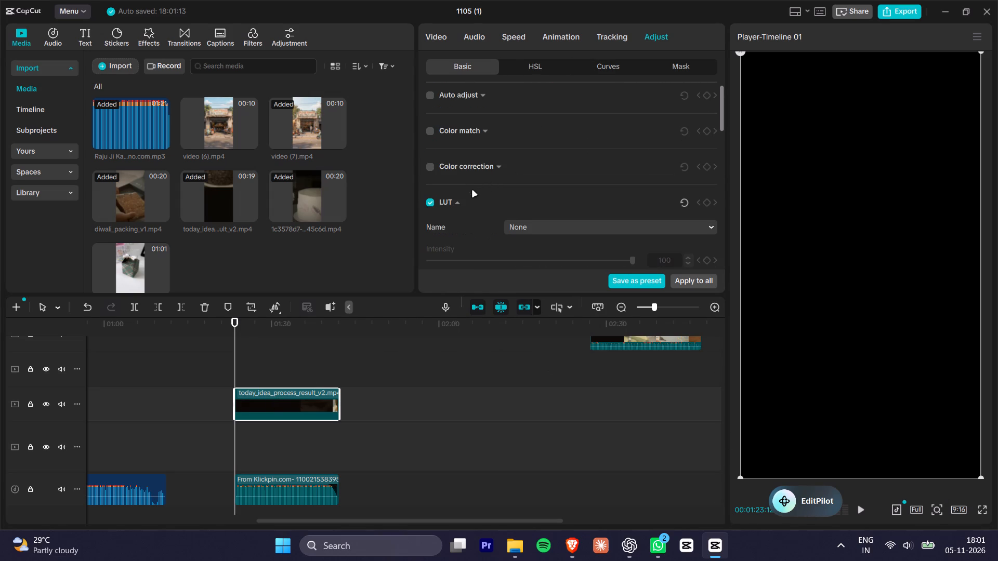
pyautogui.click(286, 400)
pyautogui.hotkey('ctrl', 'c')
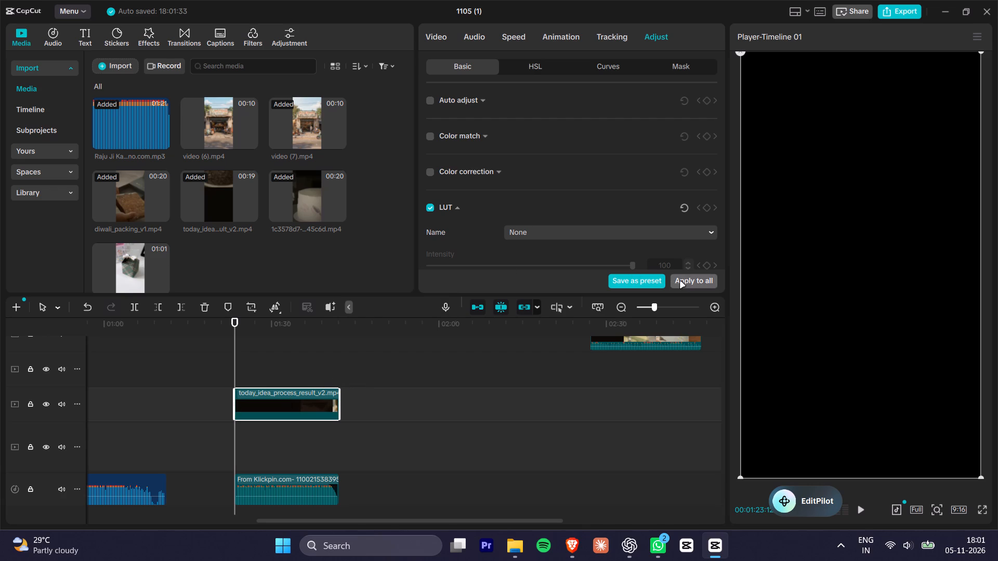
pyautogui.scroll(-2, 514, 225)
pyautogui.scroll(5, 654, 225)
# Watch the today_idea clip with the Klickpin audio in full screen, from its start at 1:23 to its end.
pyautogui.press('f')
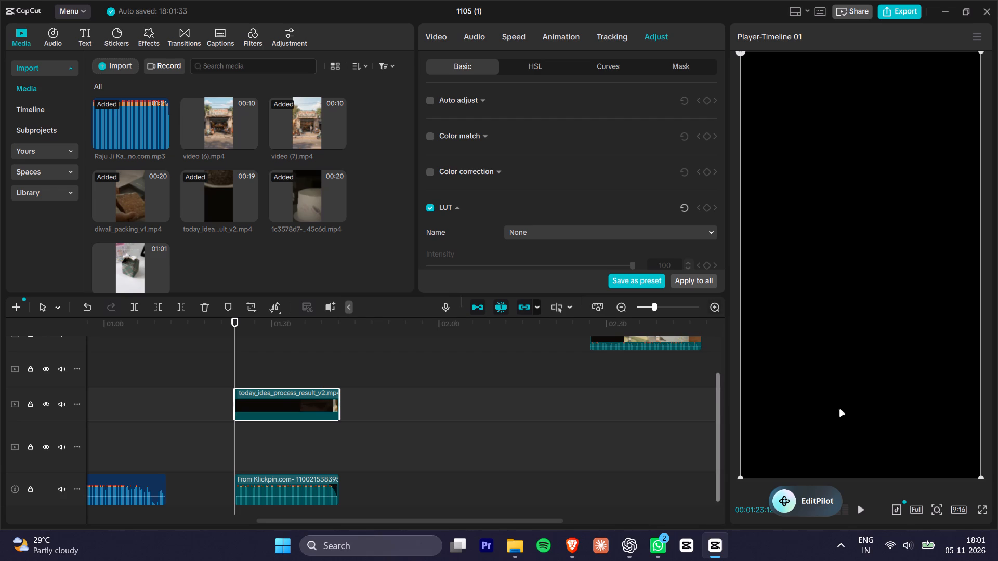
pyautogui.click(982, 511)
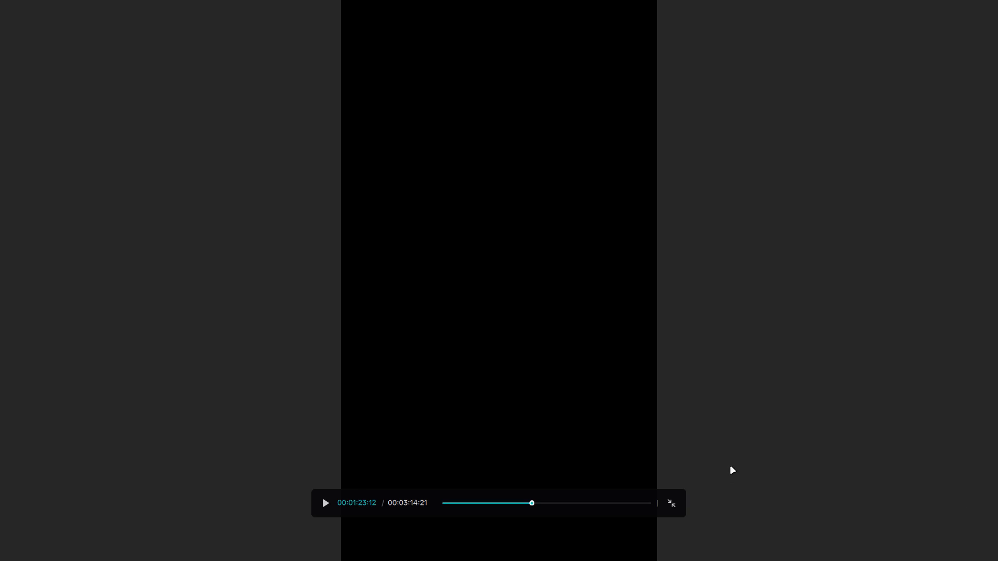
pyautogui.press('space')
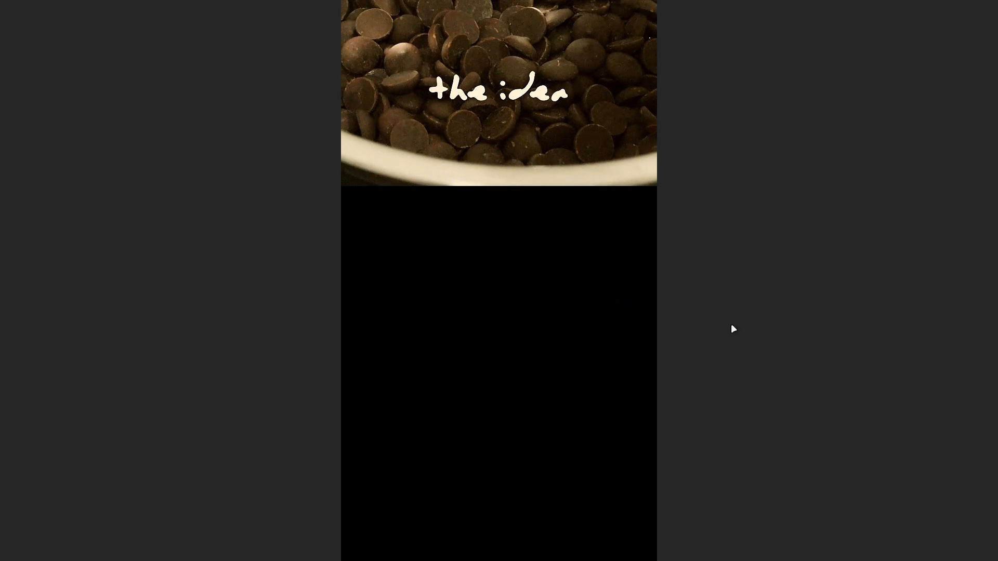
pyautogui.press('space')
pyautogui.press('Escape')
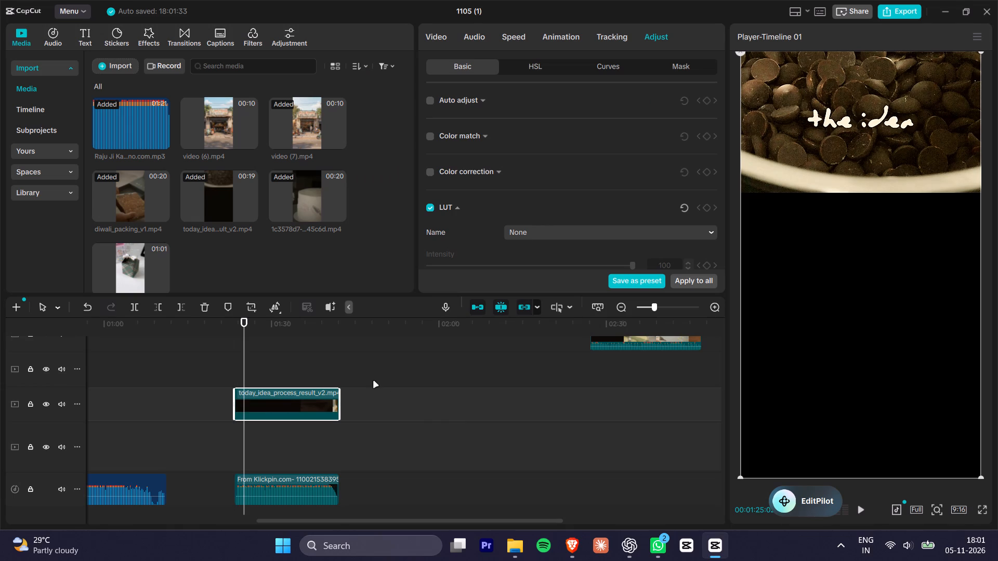
pyautogui.click(234, 326)
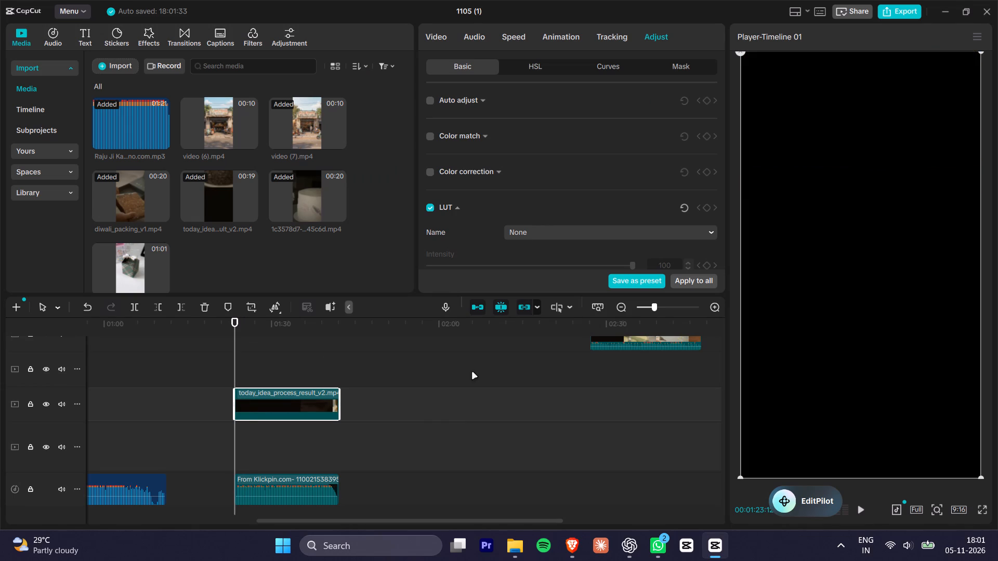
pyautogui.press('f')
pyautogui.click(981, 508)
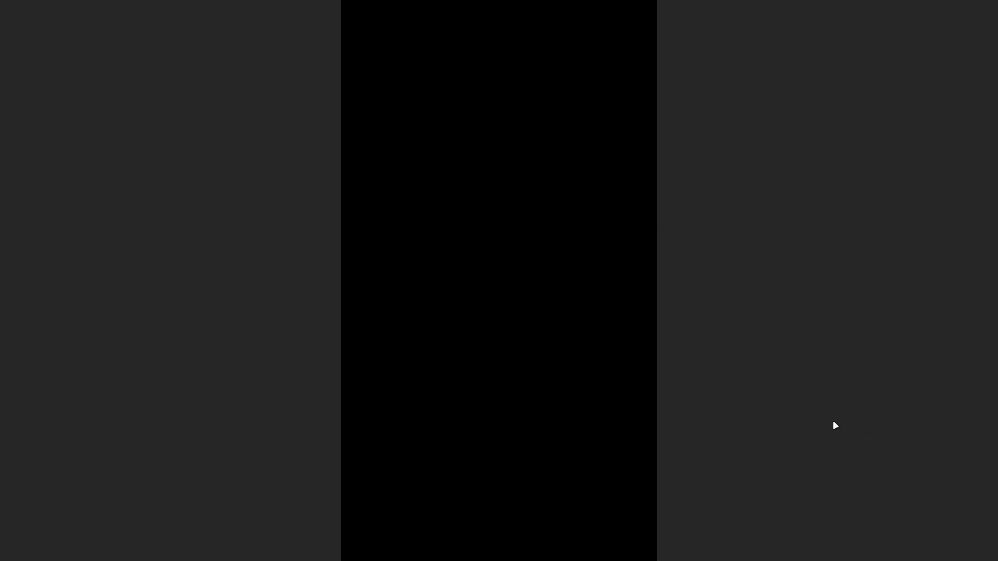
pyautogui.press('Escape')
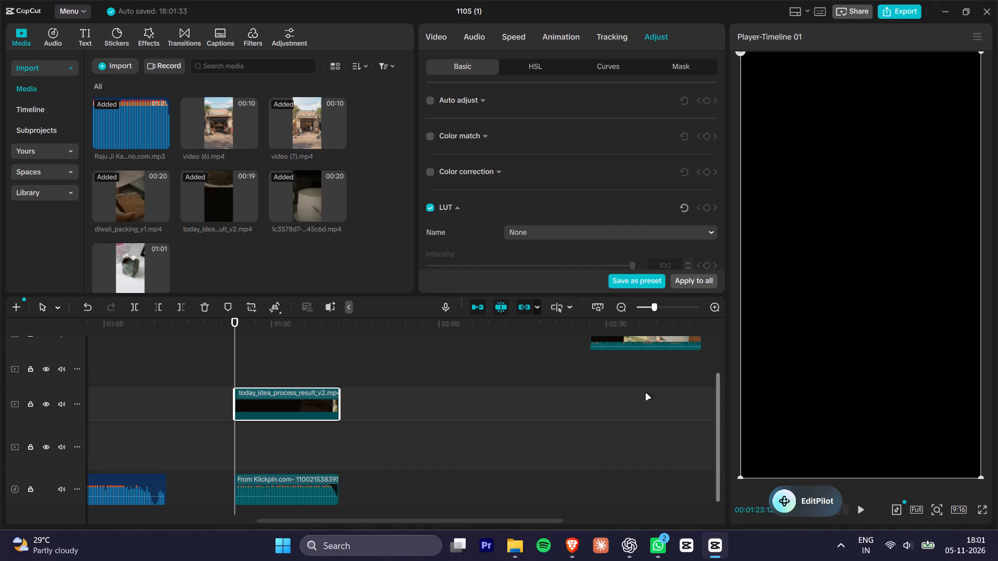
pyautogui.click(287, 485)
pyautogui.press('f')
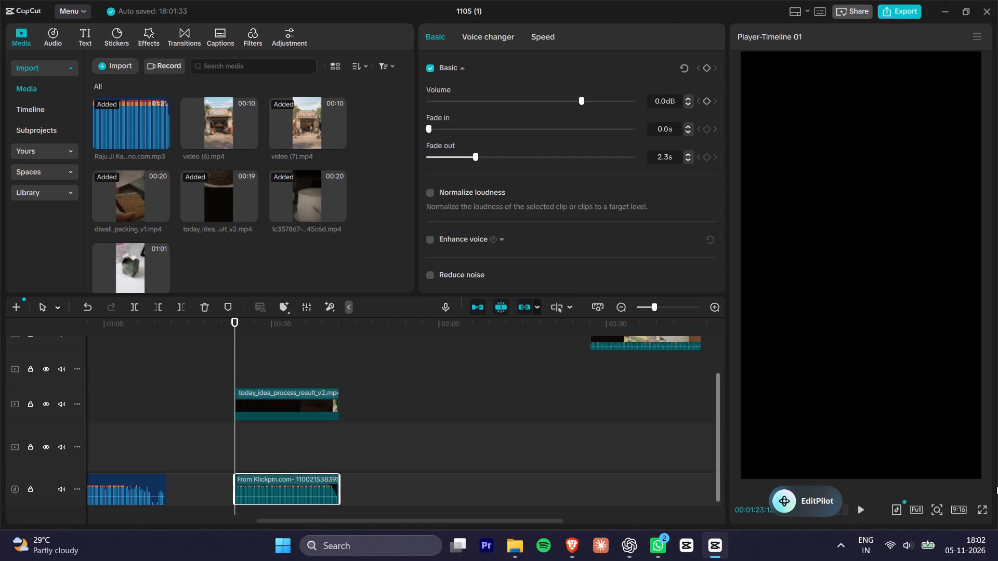
pyautogui.click(979, 511)
pyautogui.press('space')
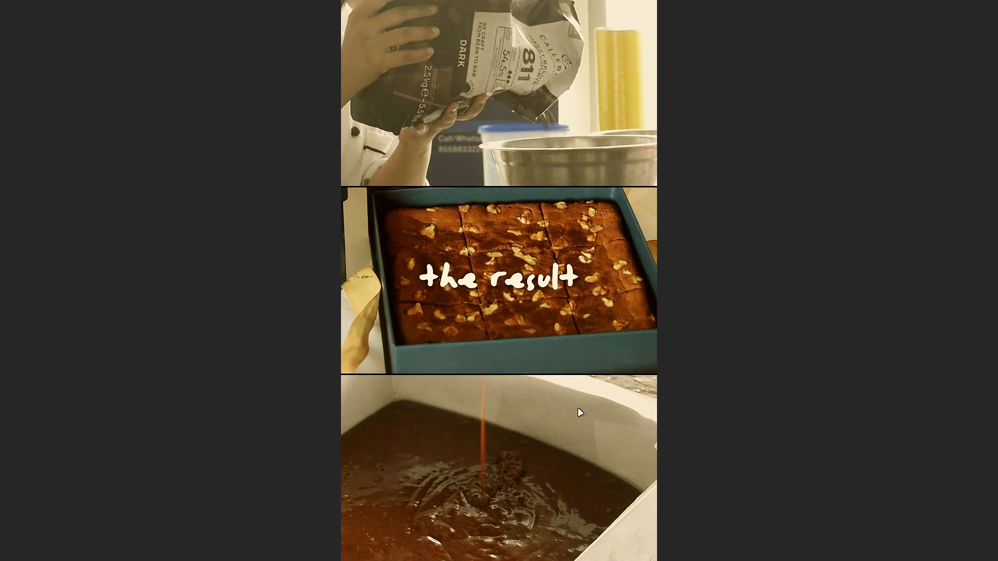
pyautogui.press('Escape')
pyautogui.press('space')
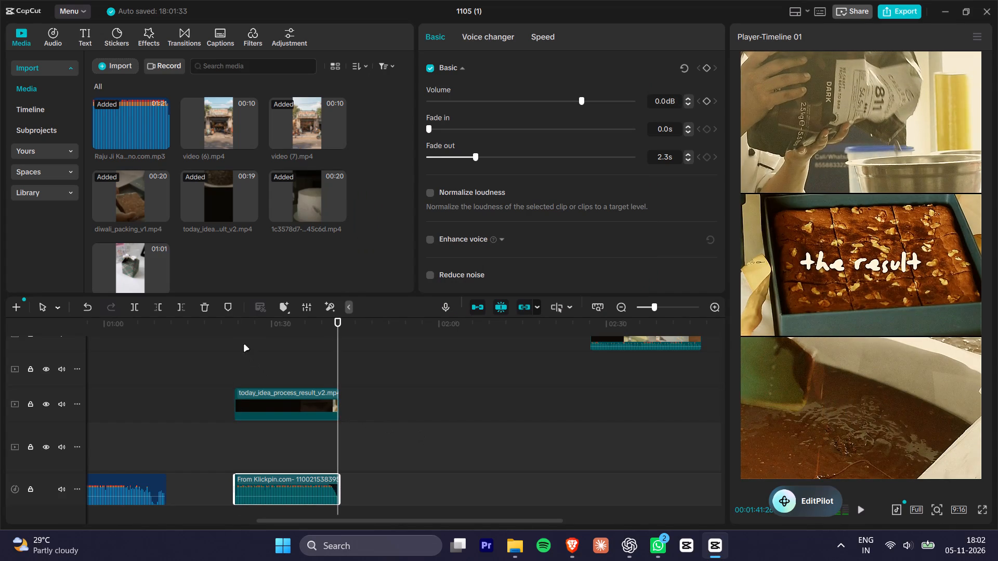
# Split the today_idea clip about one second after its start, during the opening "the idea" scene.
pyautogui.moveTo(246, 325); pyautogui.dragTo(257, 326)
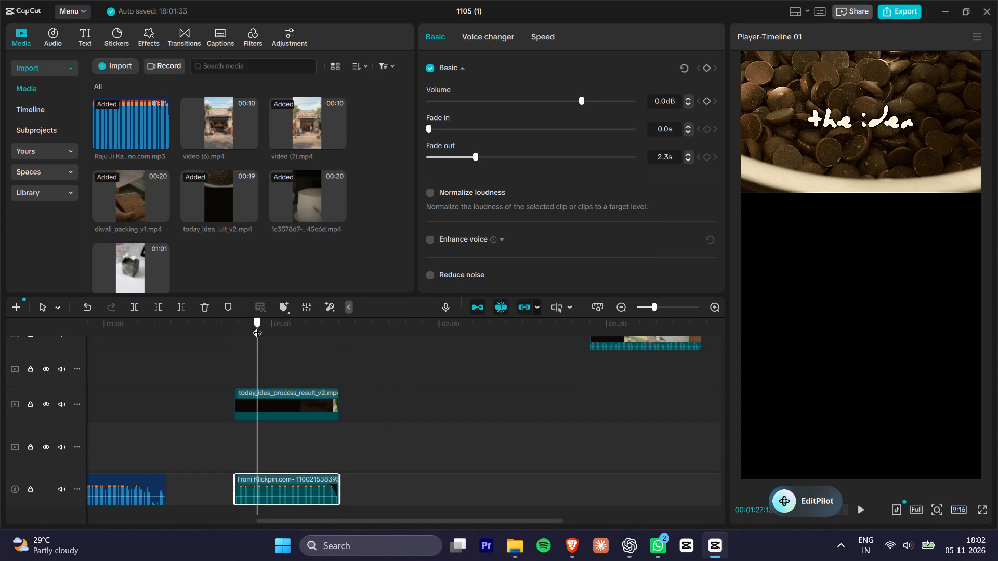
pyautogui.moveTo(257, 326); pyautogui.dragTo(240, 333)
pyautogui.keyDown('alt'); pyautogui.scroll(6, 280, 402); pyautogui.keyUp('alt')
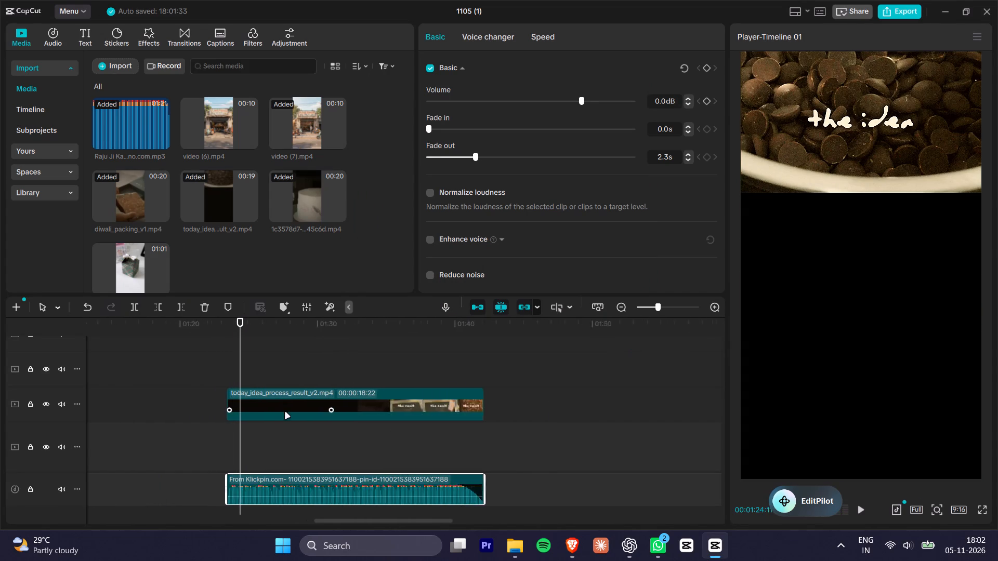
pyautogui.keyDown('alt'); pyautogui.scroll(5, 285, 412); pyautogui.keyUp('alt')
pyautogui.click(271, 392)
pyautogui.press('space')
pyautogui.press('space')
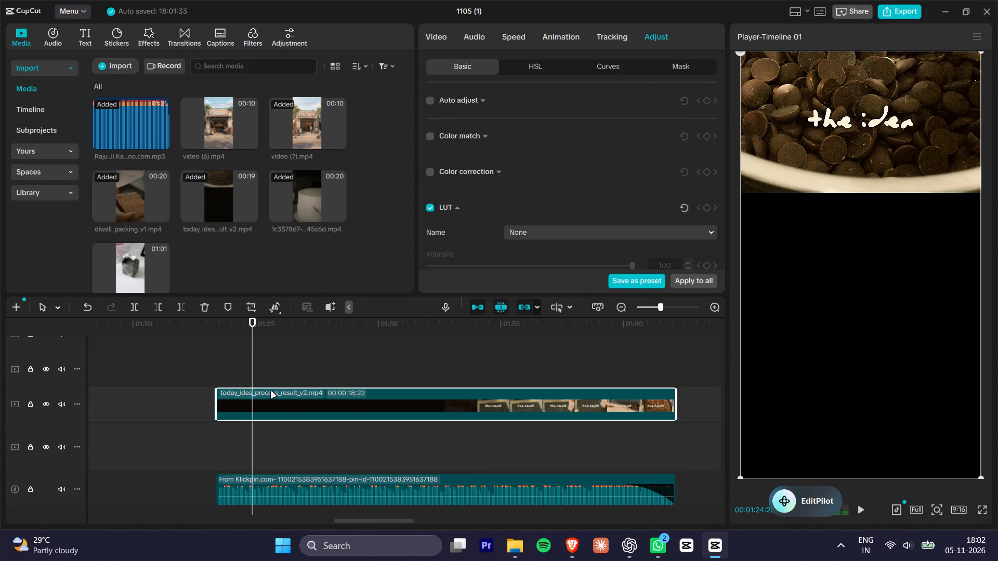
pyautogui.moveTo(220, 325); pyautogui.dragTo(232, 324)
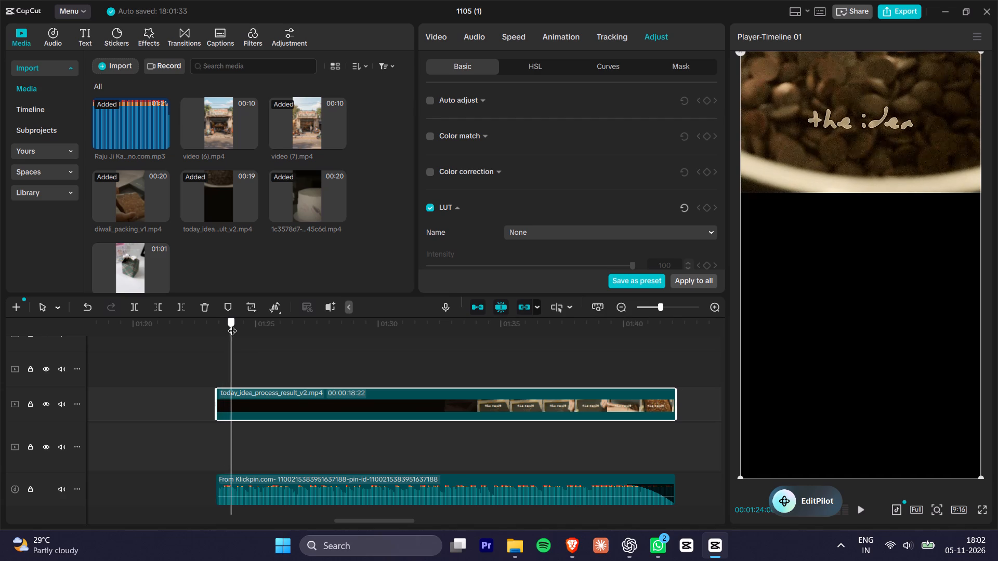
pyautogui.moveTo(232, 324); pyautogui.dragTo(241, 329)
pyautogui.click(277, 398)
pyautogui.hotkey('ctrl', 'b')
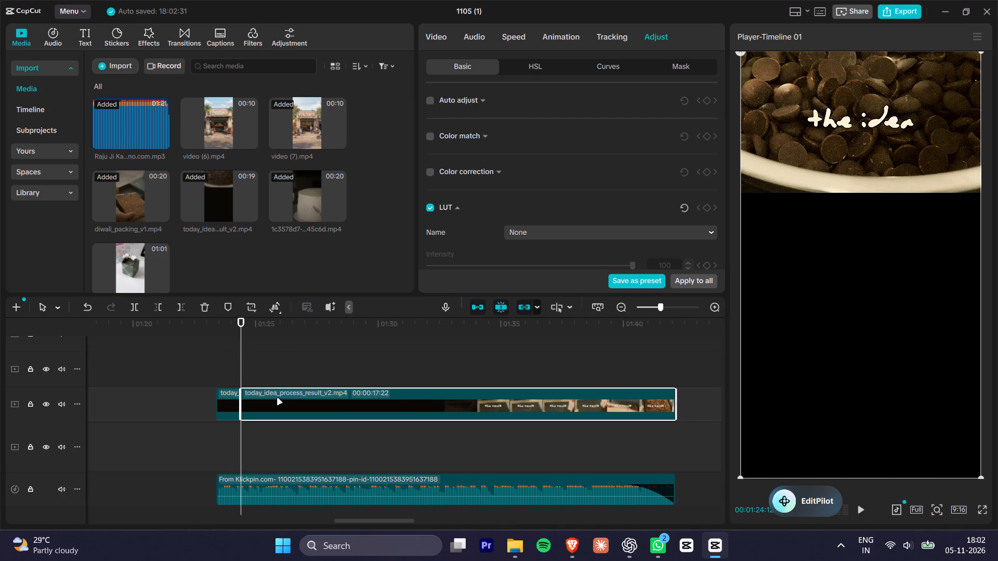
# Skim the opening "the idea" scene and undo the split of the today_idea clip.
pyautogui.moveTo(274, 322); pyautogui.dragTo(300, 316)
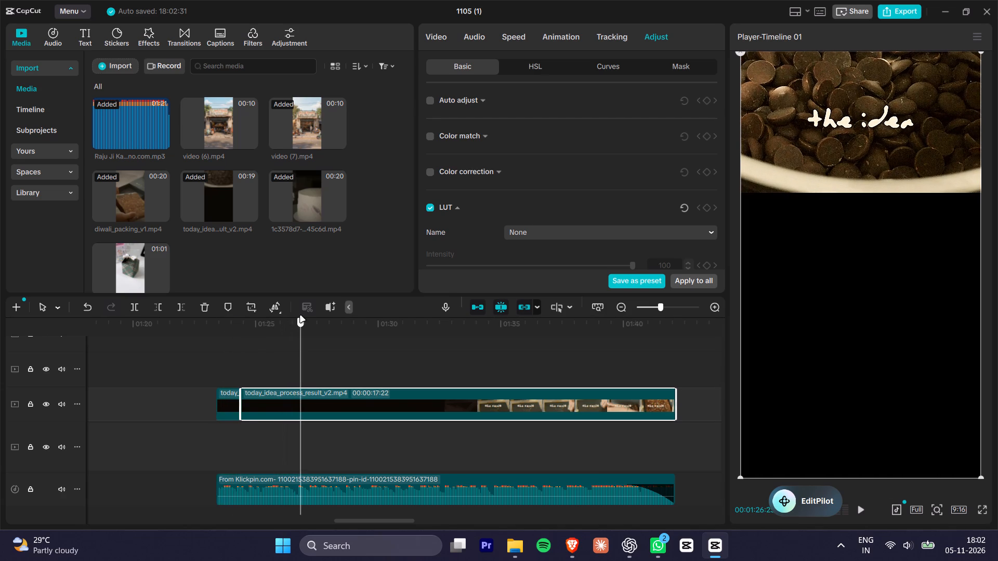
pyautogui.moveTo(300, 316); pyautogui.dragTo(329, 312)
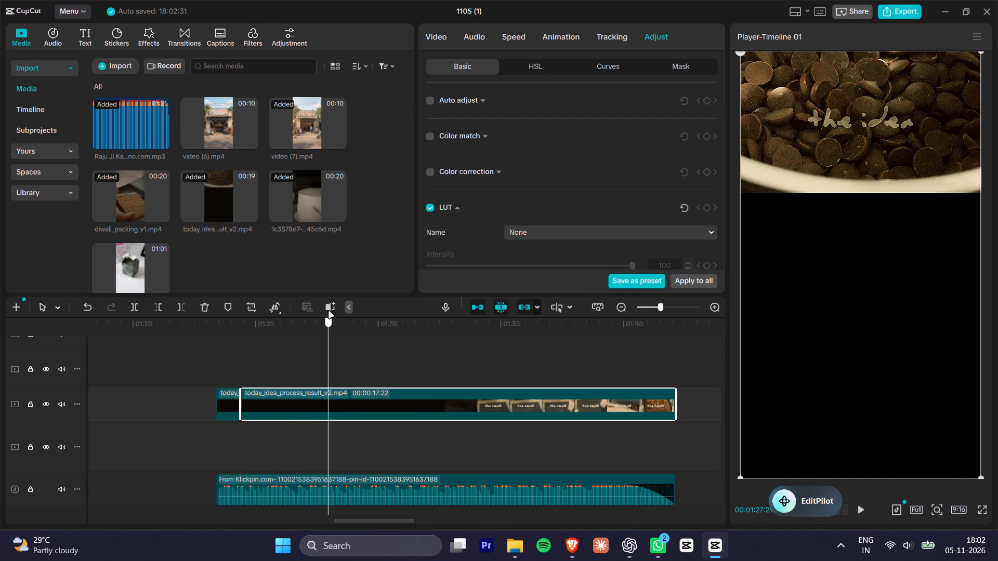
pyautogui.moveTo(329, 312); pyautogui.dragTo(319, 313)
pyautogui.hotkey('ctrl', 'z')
# Duplicate the today_idea clip onto the track directly above, aligned with the original.
pyautogui.click(339, 403)
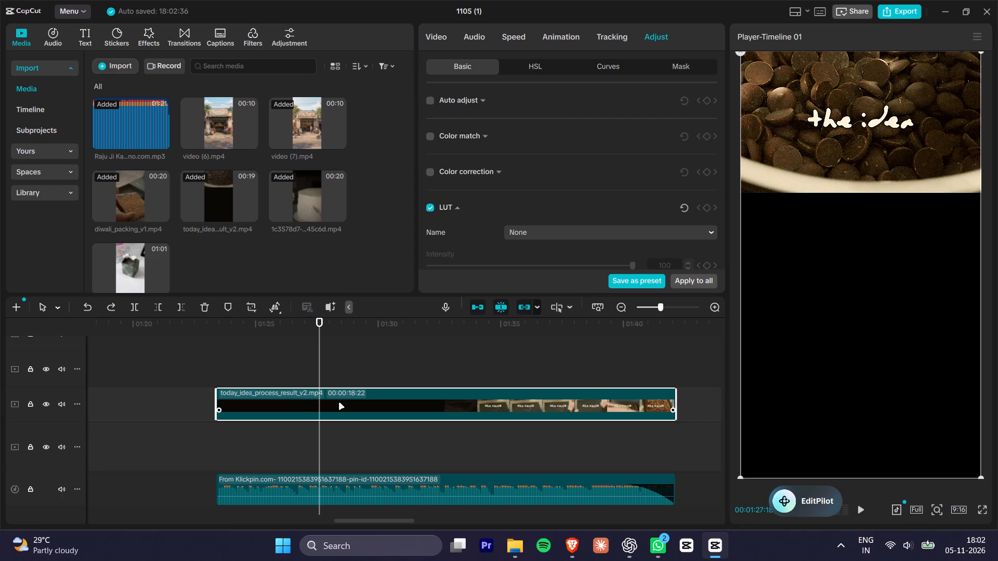
pyautogui.keyDown('alt'); pyautogui.moveTo(352, 402); pyautogui.dragTo(353, 368); pyautogui.keyUp('alt')
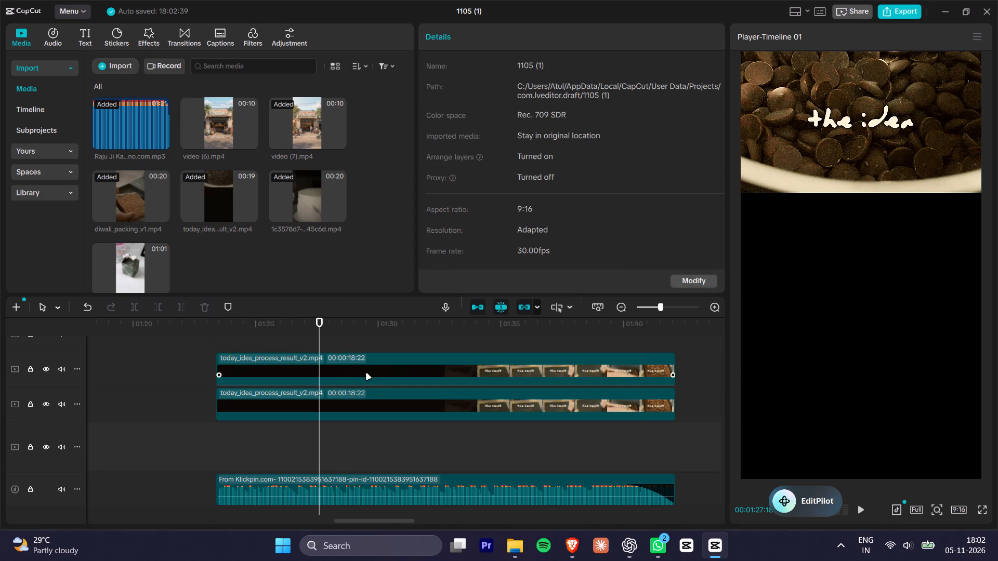
# Skim the stacked today_idea clips between the "the idea" and "the process" scenes, from about 1:24 to 1:30.
pyautogui.moveTo(311, 325); pyautogui.dragTo(390, 332)
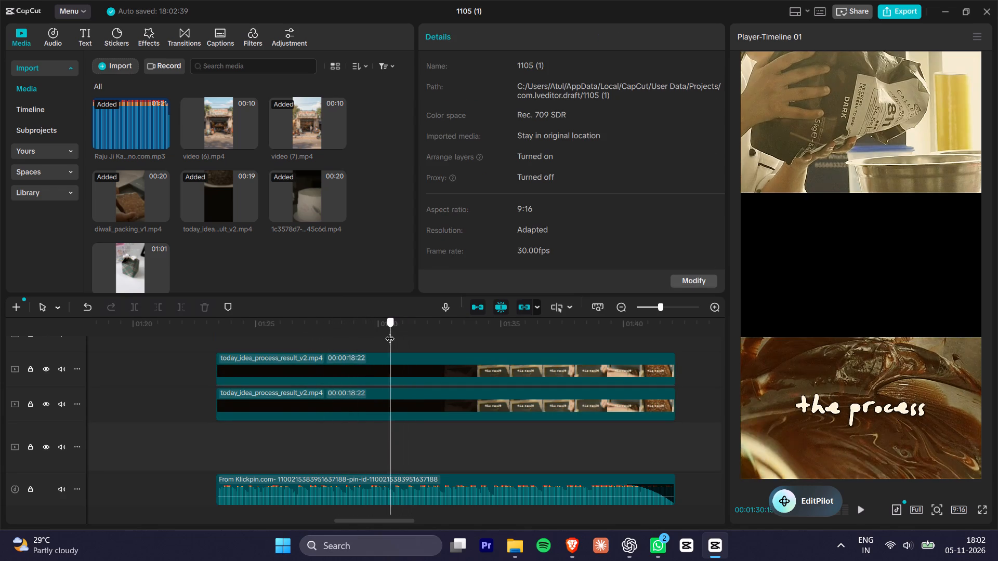
pyautogui.moveTo(390, 332); pyautogui.dragTo(270, 342)
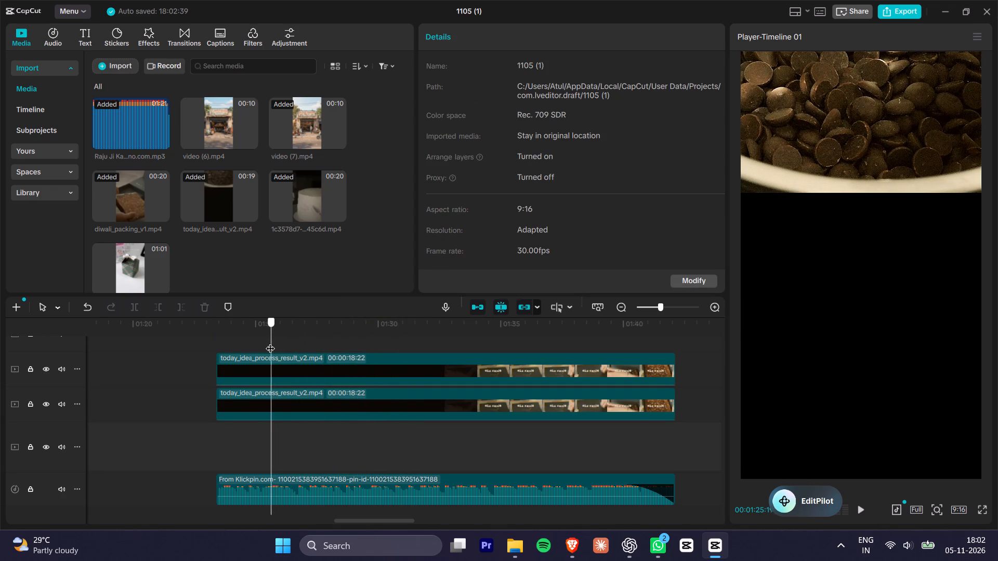
pyautogui.moveTo(270, 342); pyautogui.dragTo(268, 343)
pyautogui.click(294, 372)
pyautogui.moveTo(263, 329); pyautogui.dragTo(280, 325)
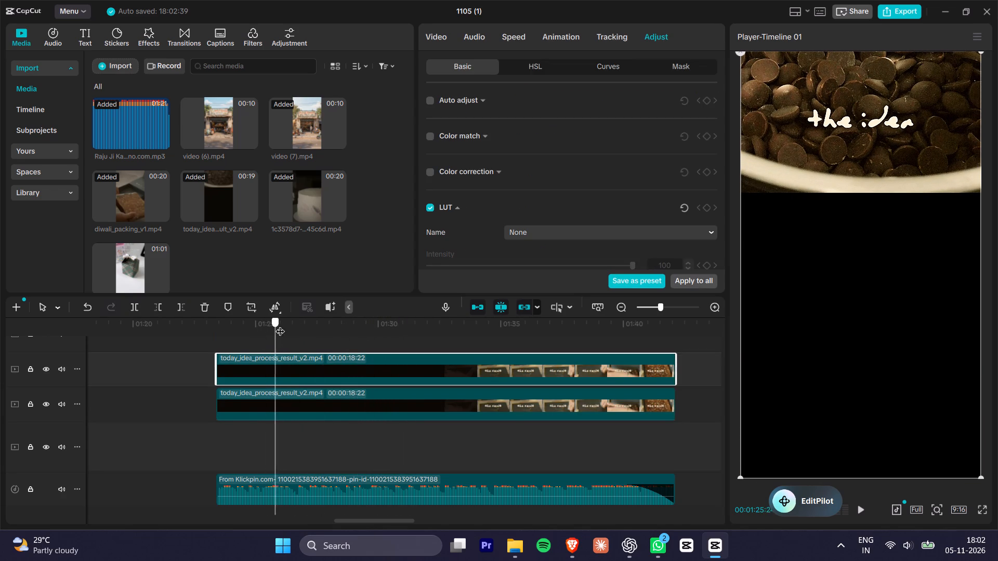
pyautogui.moveTo(280, 325); pyautogui.dragTo(388, 326)
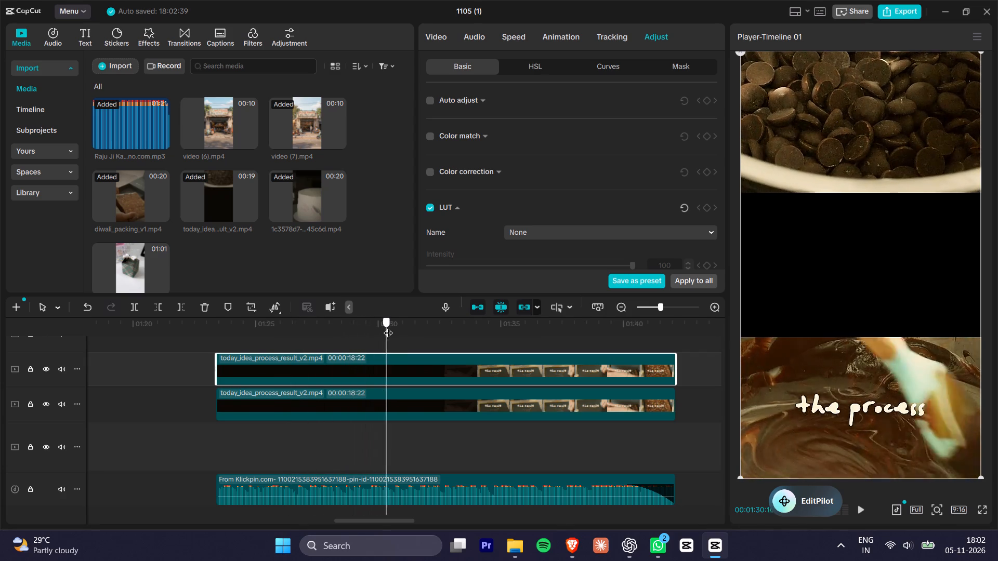
pyautogui.moveTo(388, 326); pyautogui.dragTo(260, 336)
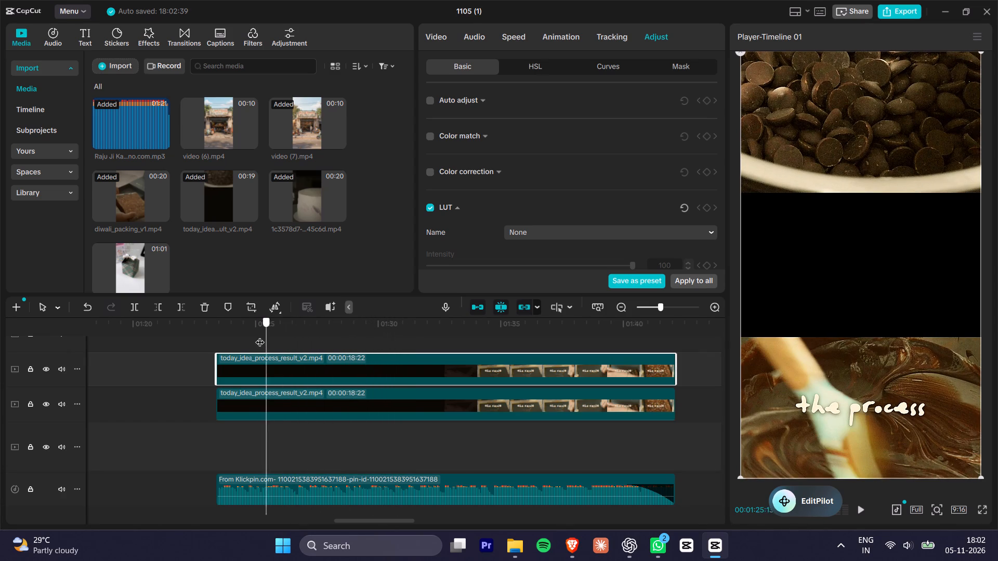
pyautogui.moveTo(260, 336); pyautogui.dragTo(254, 337)
# Duplicate the upper today_idea clip onto a third track above, keeping all three copies aligned.
pyautogui.click(296, 367)
pyautogui.keyDown('alt'); pyautogui.moveTo(339, 372); pyautogui.dragTo(343, 339); pyautogui.keyUp('alt')
pyautogui.keyDown('alt'); pyautogui.moveTo(342, 342); pyautogui.dragTo(336, 372); pyautogui.keyUp('alt')
pyautogui.moveTo(271, 363); pyautogui.dragTo(277, 364)
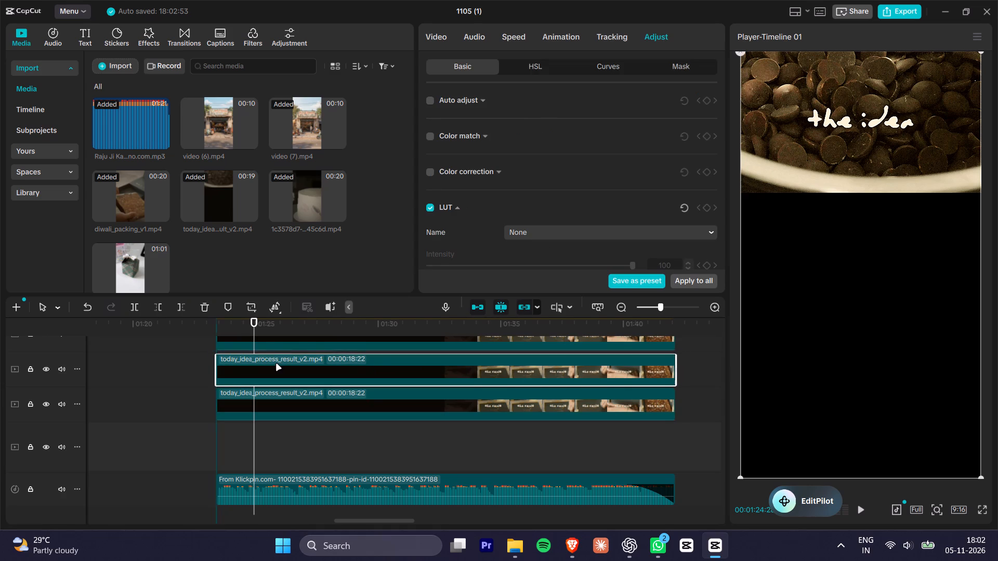
# Crop the lowest today_idea clip to only the upper "the idea" panel of the frame.
pyautogui.click(274, 348)
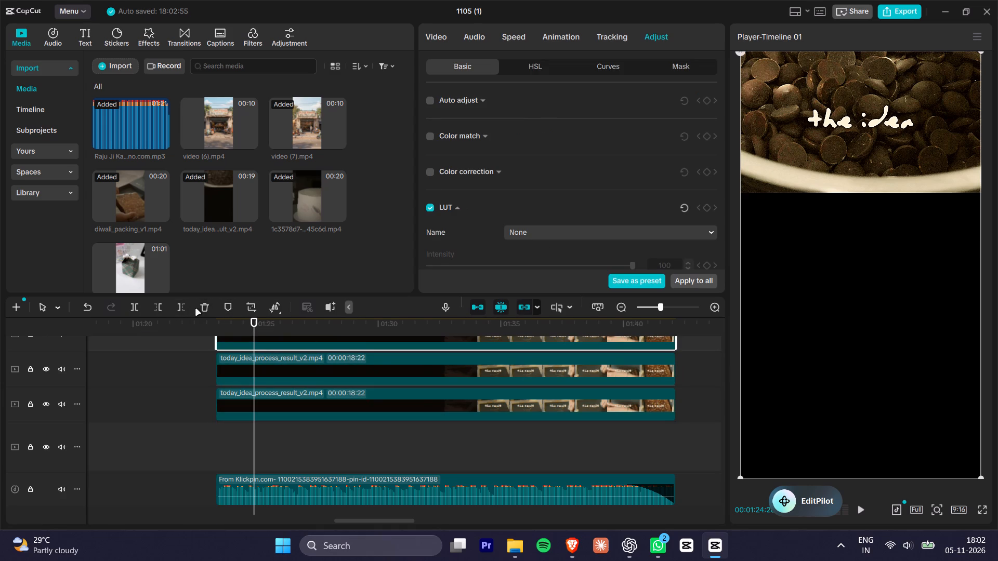
pyautogui.click(270, 406)
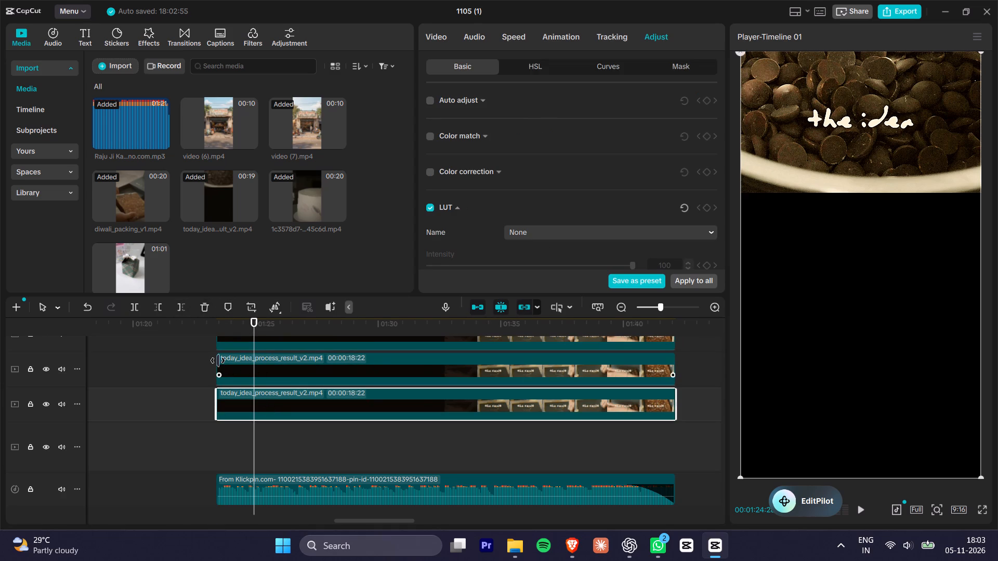
pyautogui.click(251, 306)
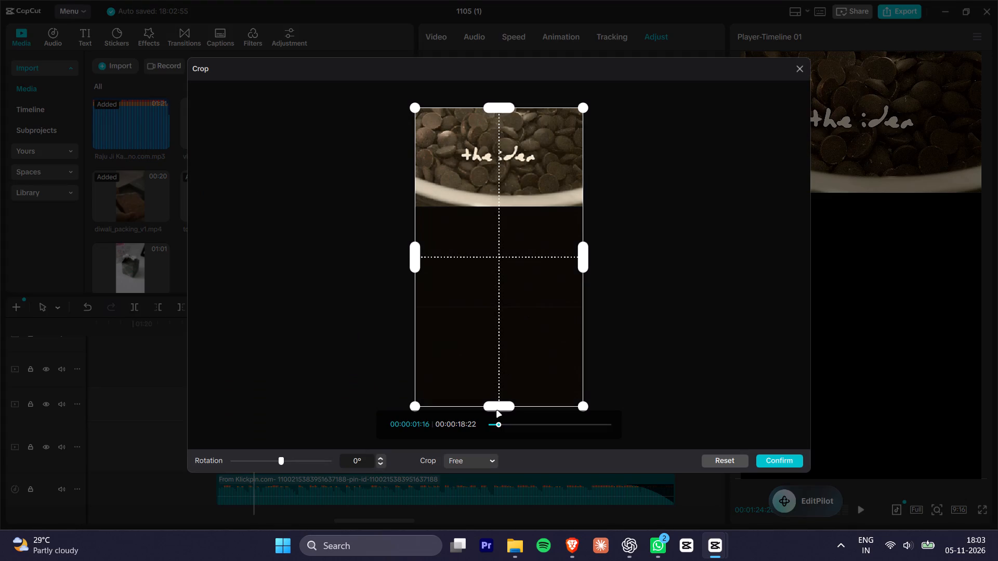
pyautogui.moveTo(497, 411); pyautogui.dragTo(522, 212)
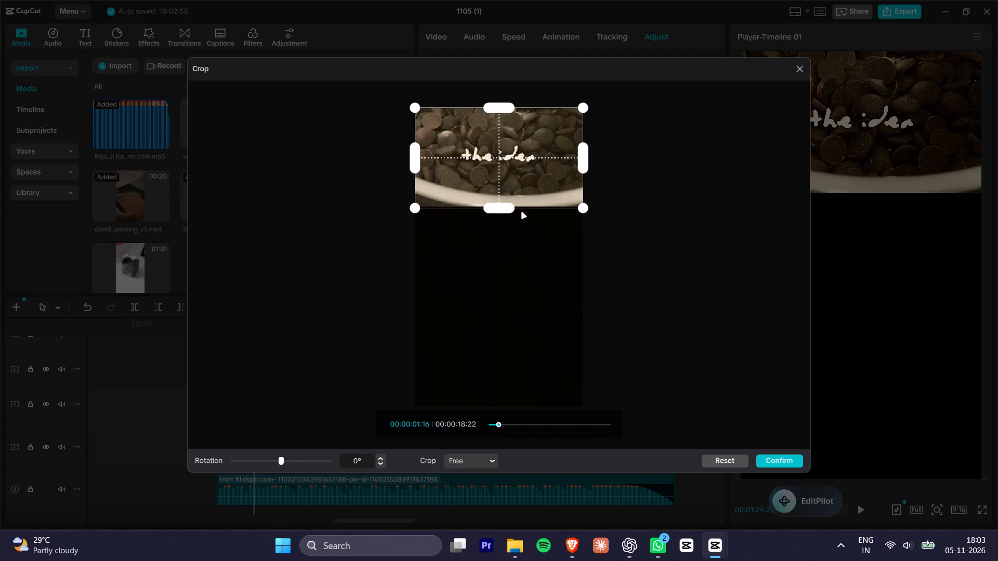
pyautogui.click(790, 462)
# Crop the middle-track today_idea clip to only the bottom "the process" panel, using a frame where that panel shows.
pyautogui.click(320, 373)
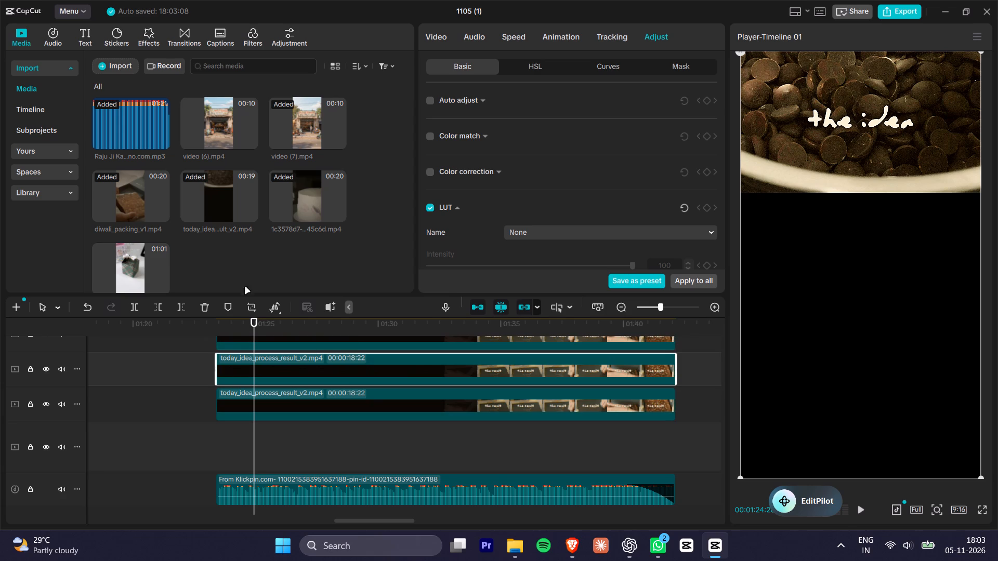
pyautogui.click(252, 309)
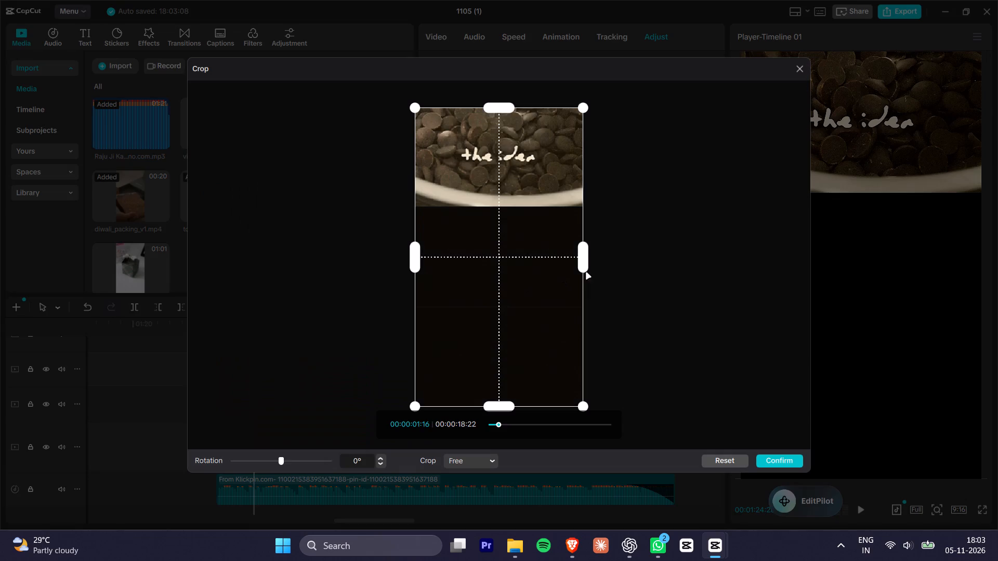
pyautogui.moveTo(516, 423); pyautogui.dragTo(519, 422)
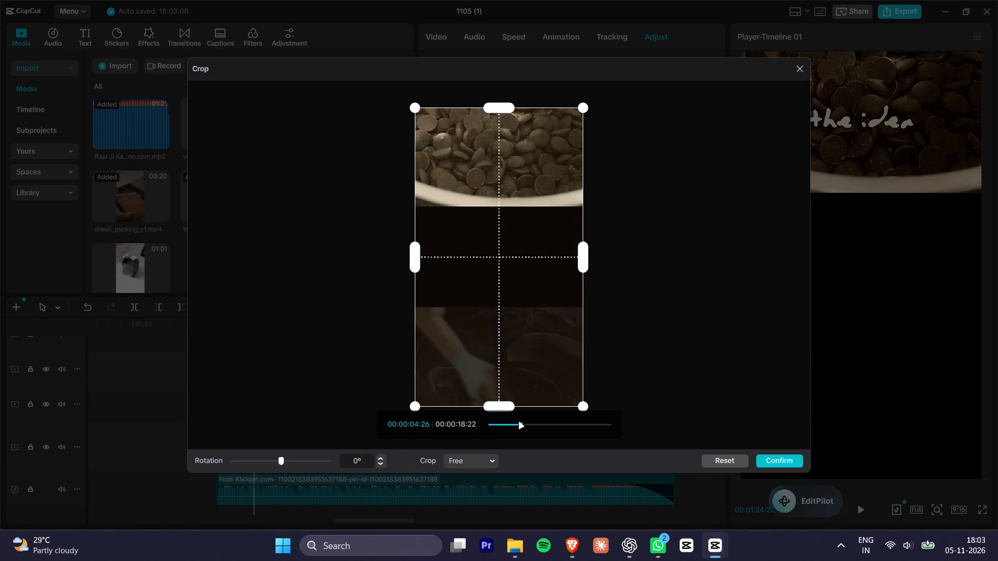
pyautogui.moveTo(519, 422); pyautogui.dragTo(530, 420)
pyautogui.moveTo(493, 111); pyautogui.dragTo(502, 272)
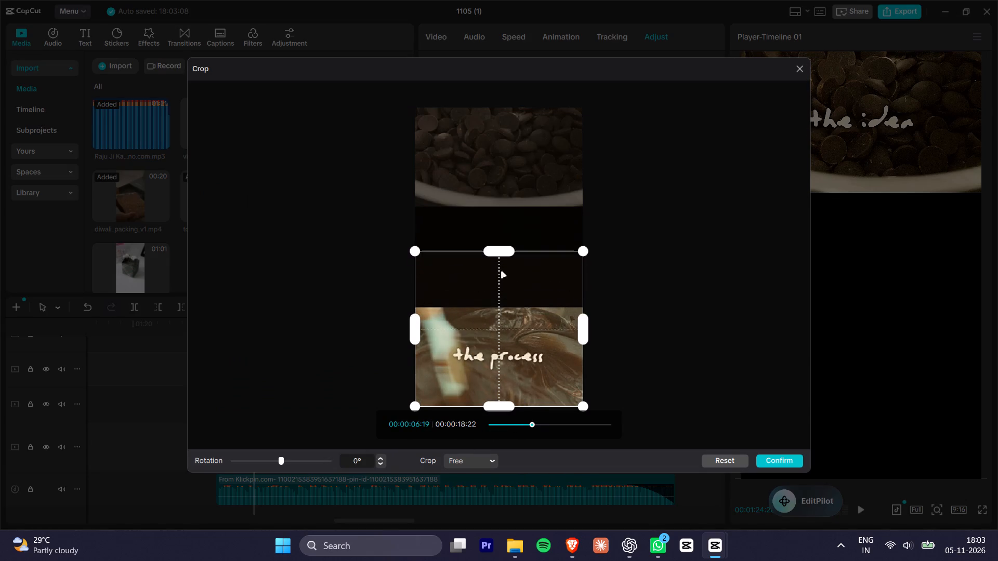
pyautogui.moveTo(502, 272); pyautogui.dragTo(508, 310)
pyautogui.click(781, 463)
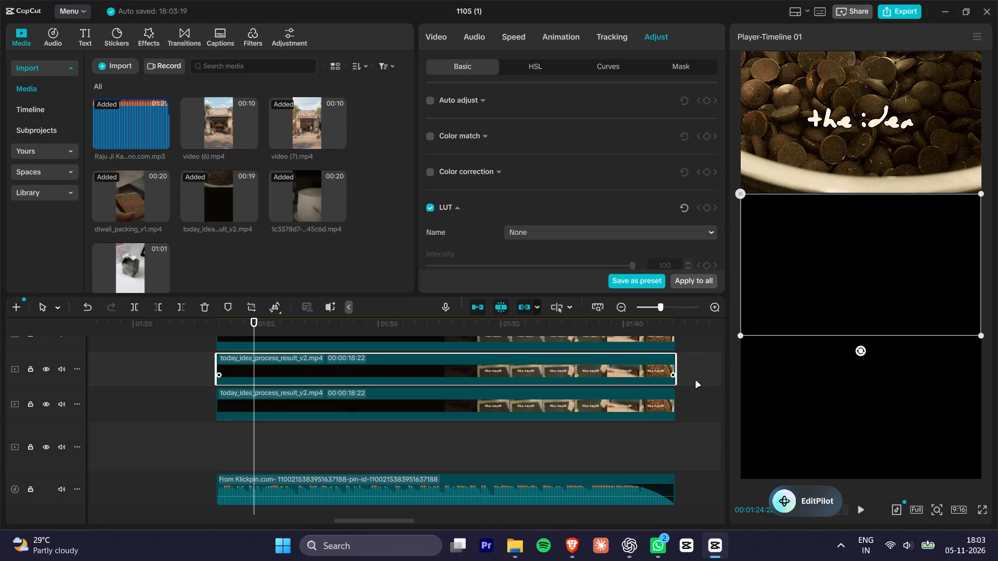
# Crop the topmost today_idea clip to only the central "the result" panel, using the frame at about 1:32 where it appears.
pyautogui.scroll(1, 696, 381)
pyautogui.click(569, 341)
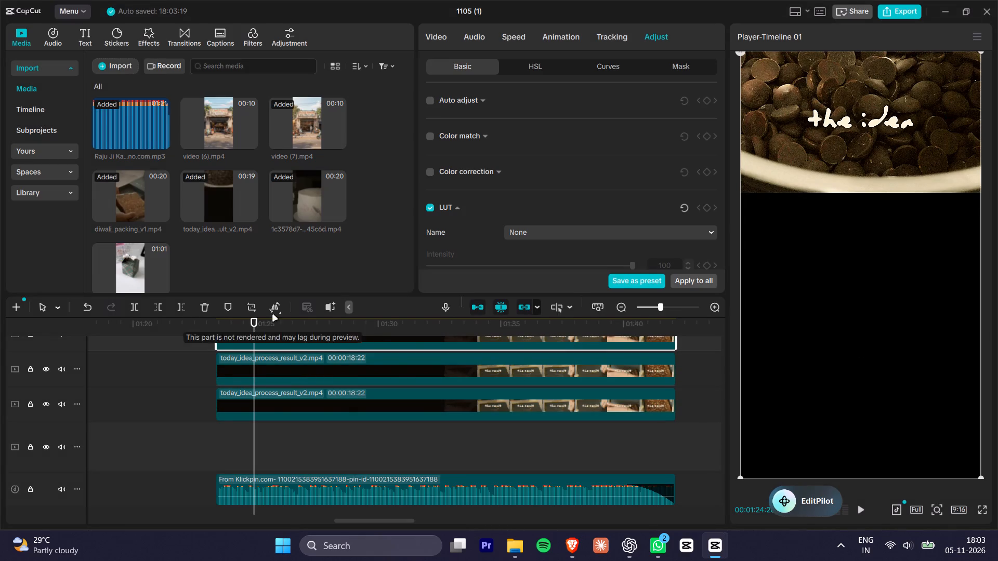
pyautogui.moveTo(274, 325); pyautogui.dragTo(465, 333)
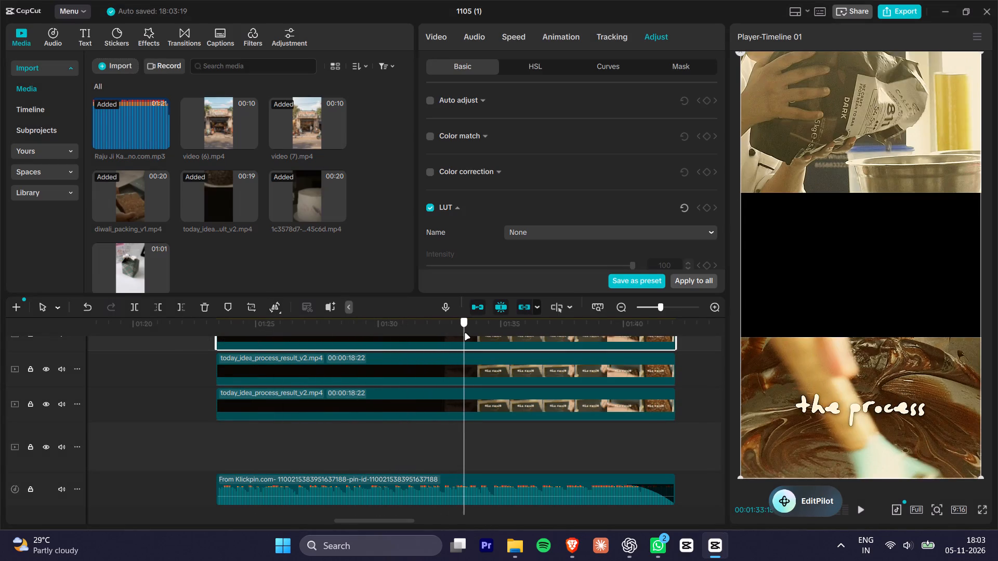
pyautogui.moveTo(465, 333); pyautogui.dragTo(458, 338)
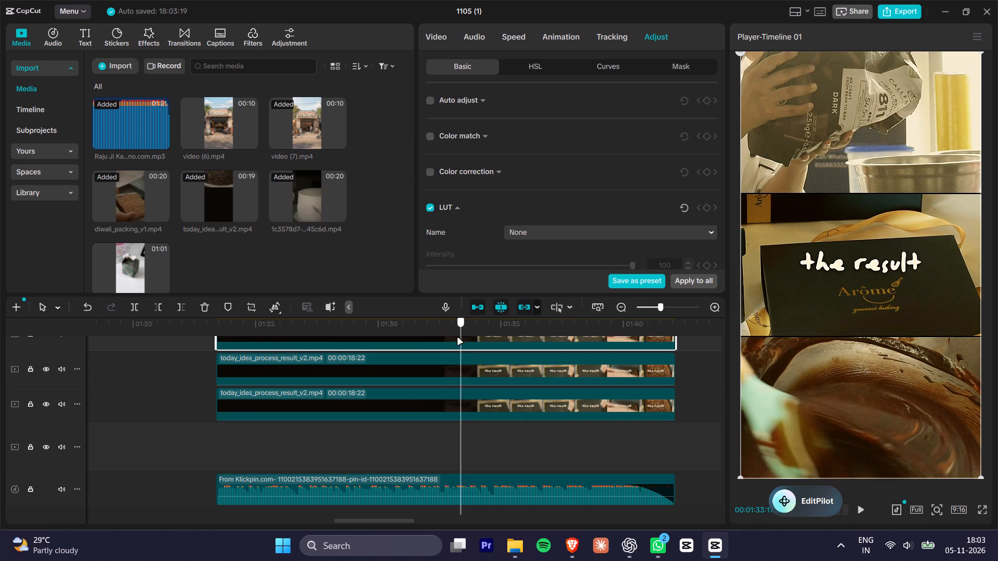
pyautogui.moveTo(458, 338); pyautogui.dragTo(429, 343)
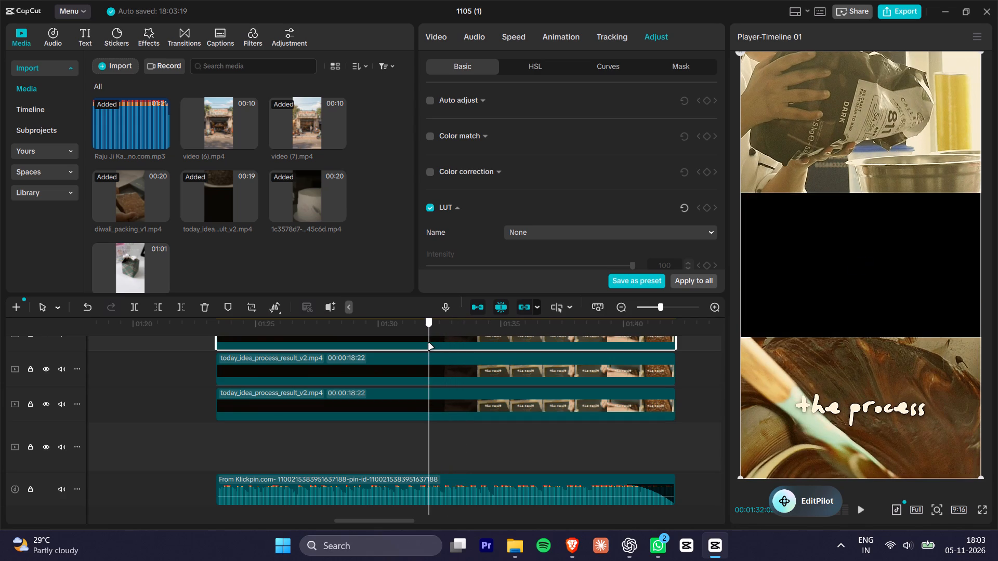
pyautogui.moveTo(429, 343); pyautogui.dragTo(441, 342)
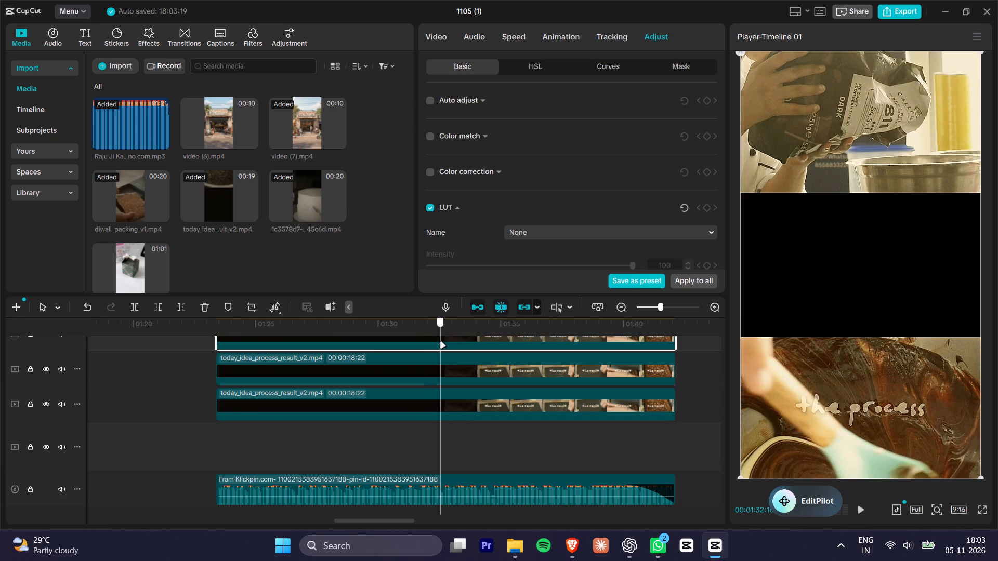
pyautogui.moveTo(441, 342); pyautogui.dragTo(451, 340)
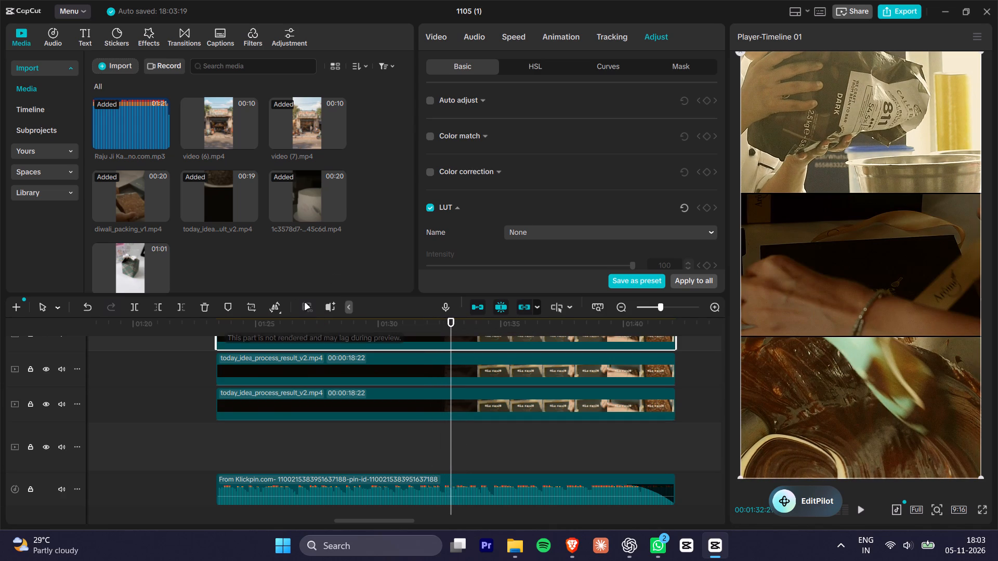
pyautogui.click(251, 306)
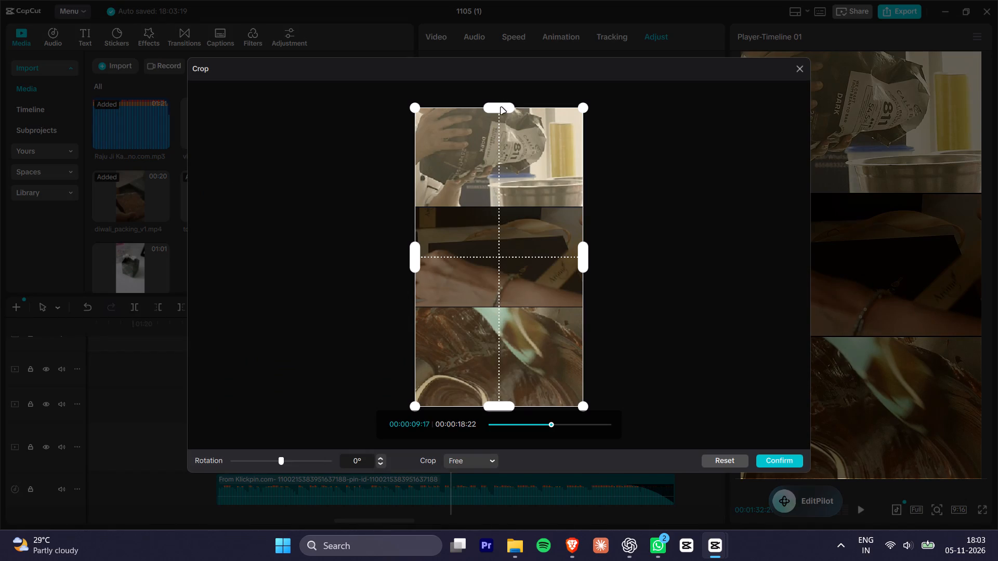
pyautogui.scroll(2, 504, 251)
pyautogui.moveTo(502, 110); pyautogui.dragTo(497, 211)
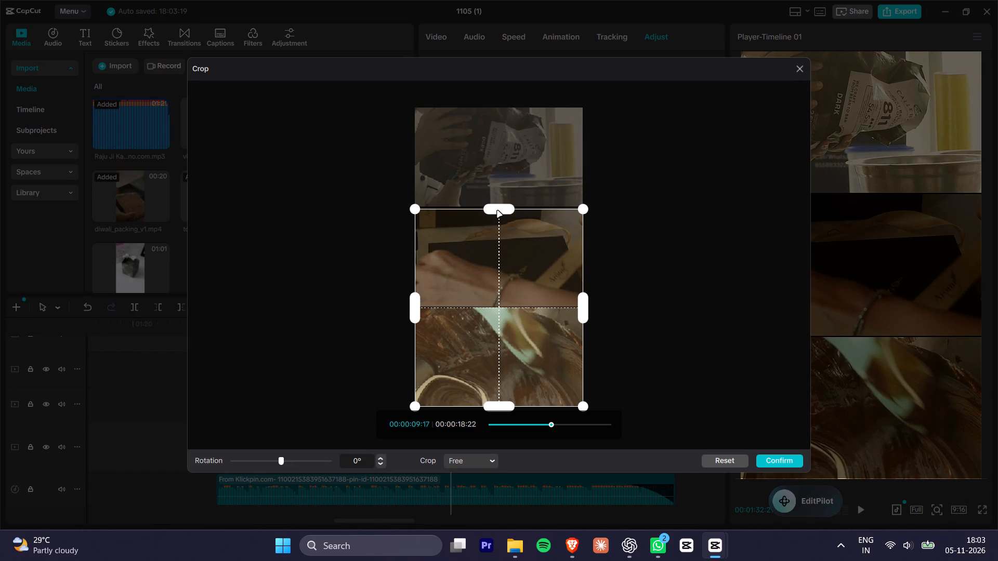
pyautogui.moveTo(497, 211); pyautogui.dragTo(496, 208)
pyautogui.moveTo(500, 407); pyautogui.dragTo(508, 319)
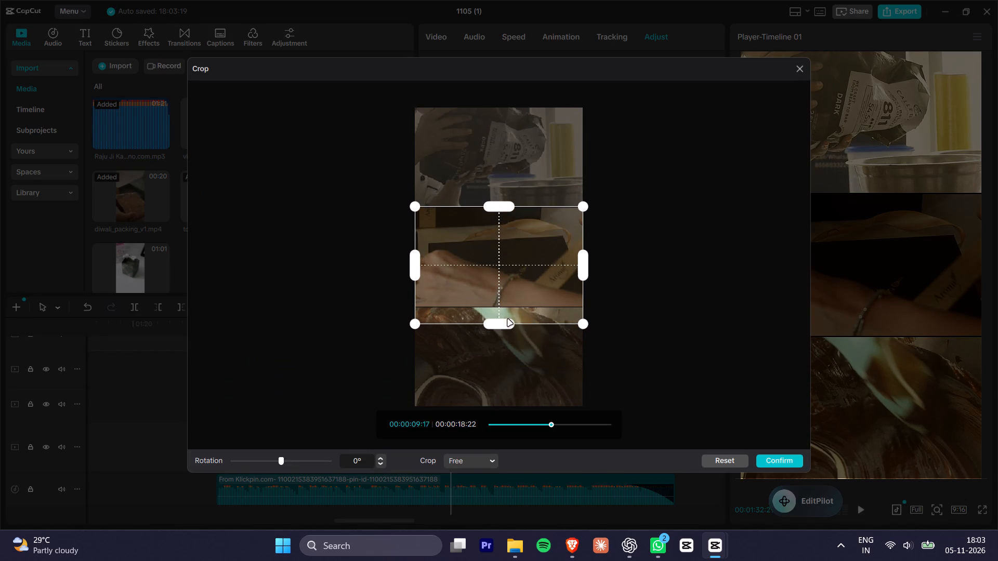
pyautogui.moveTo(508, 319); pyautogui.dragTo(507, 306)
pyautogui.click(789, 460)
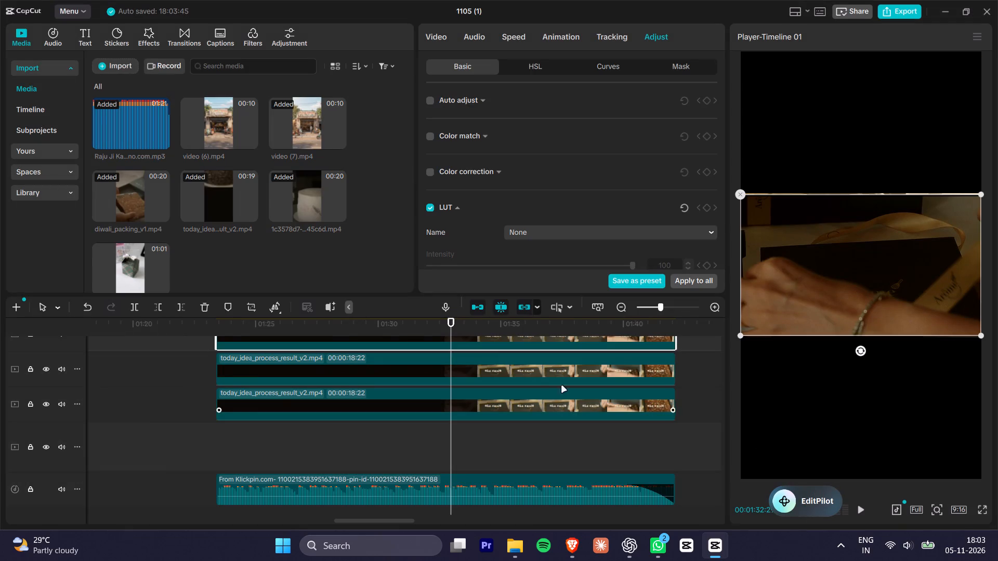
# Play the opening of the cropped layers to about 1:24 and move the lowest track's "the idea" strip to the top of the frame.
pyautogui.click(211, 321)
pyautogui.press('space')
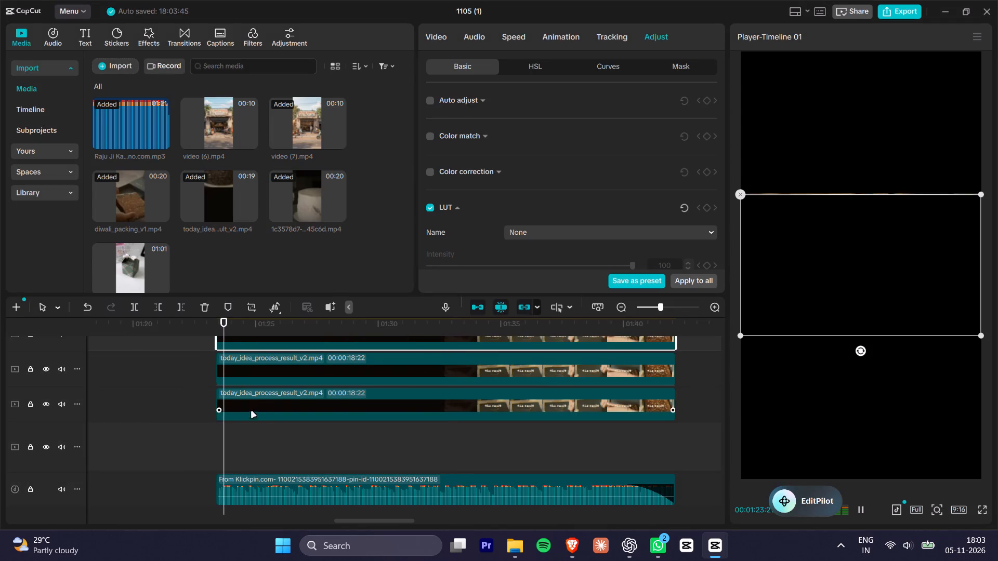
pyautogui.press('space')
pyautogui.click(175, 428)
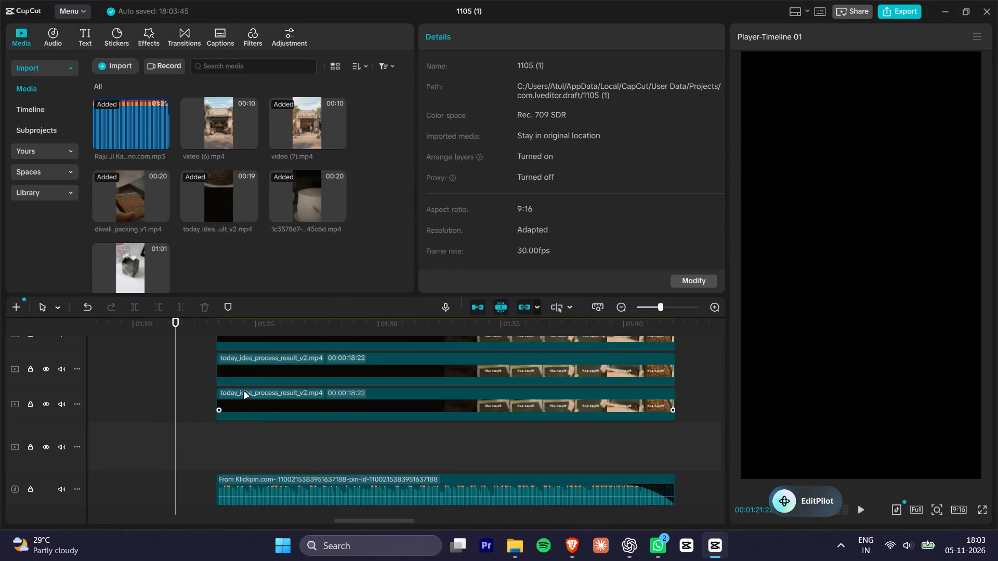
pyautogui.press('space')
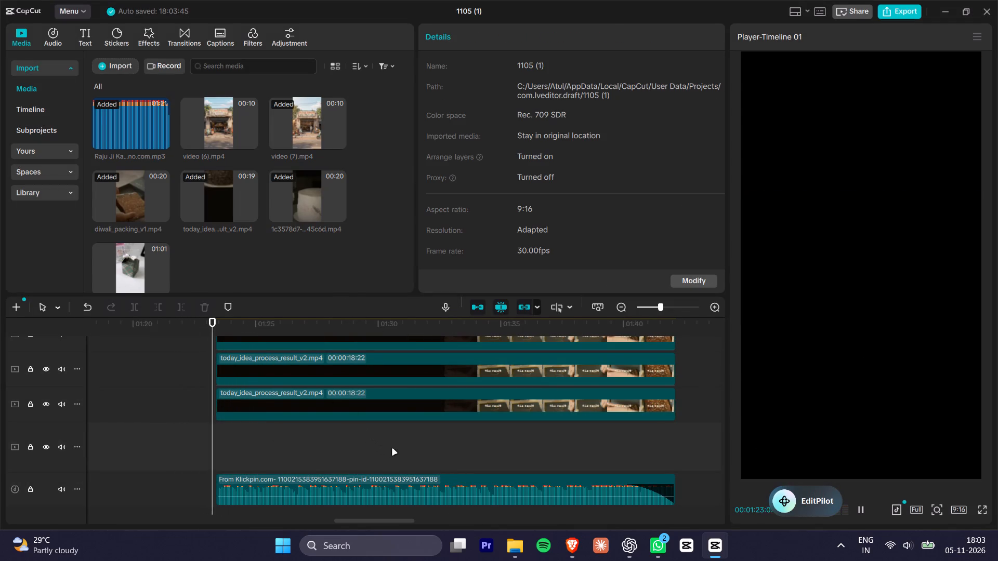
pyautogui.press('space')
pyautogui.click(291, 371)
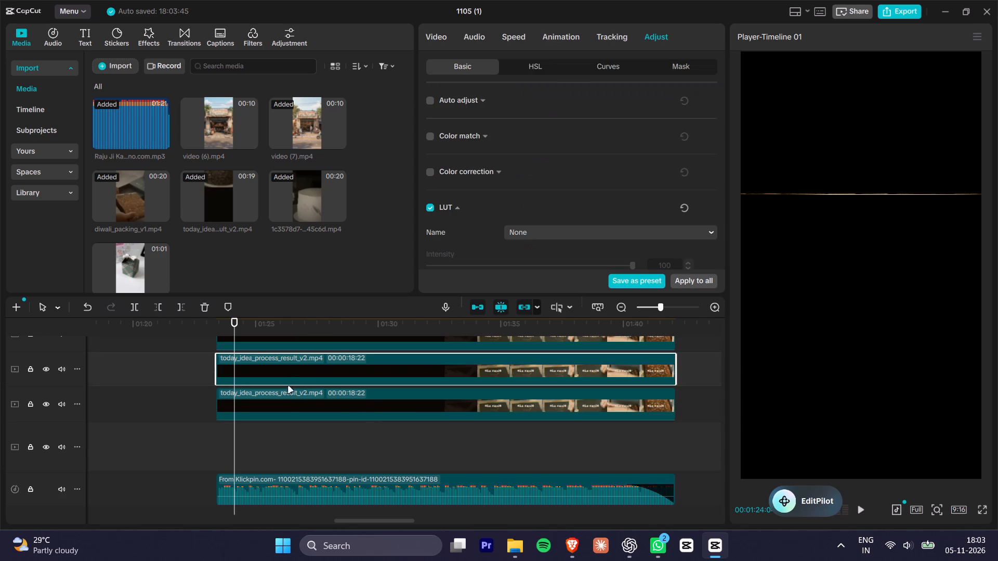
pyautogui.click(287, 404)
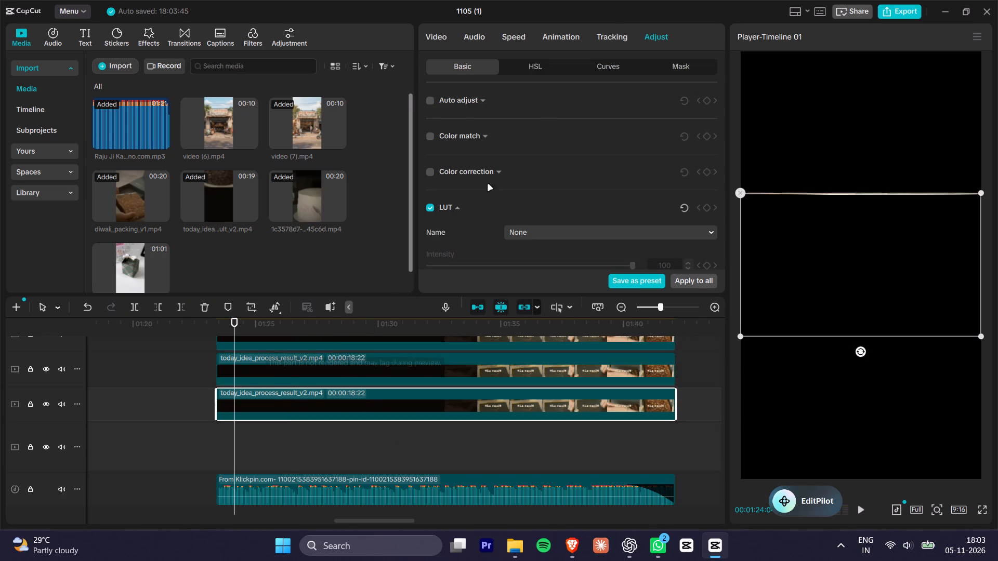
pyautogui.click(476, 37)
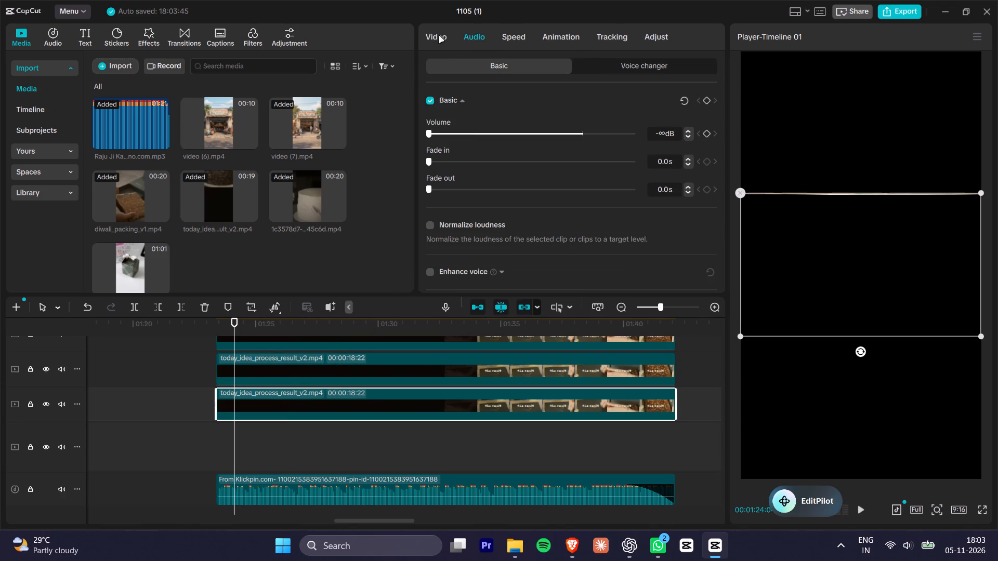
pyautogui.click(439, 36)
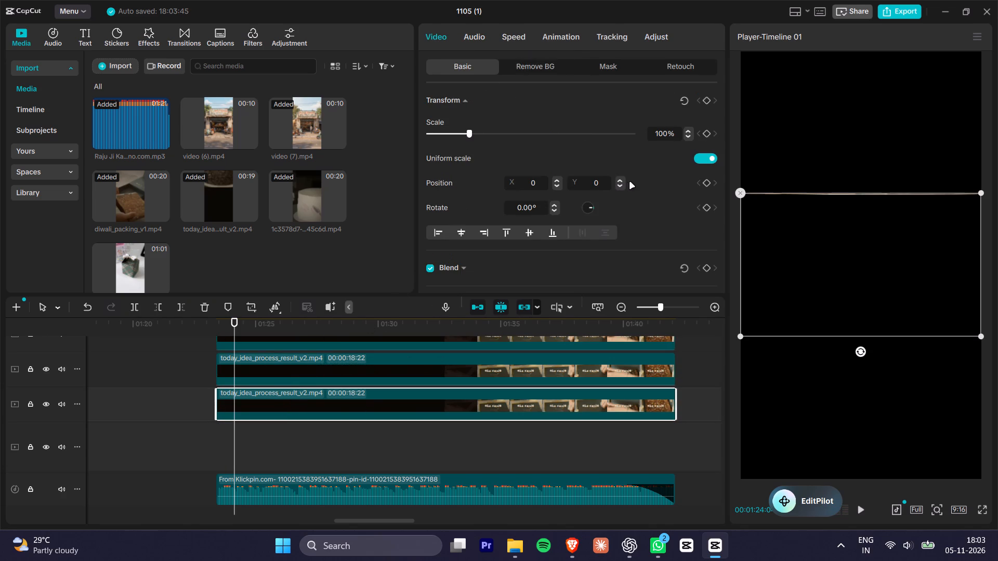
pyautogui.moveTo(859, 296); pyautogui.dragTo(861, 166)
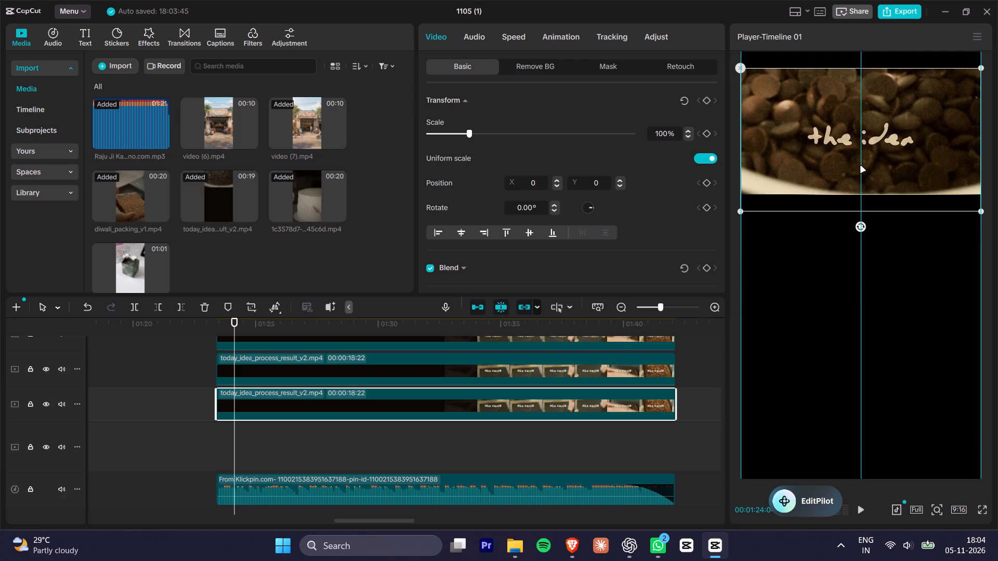
pyautogui.moveTo(861, 166); pyautogui.dragTo(858, 151)
# Move the middle-track "the process" strip to the bottom of the frame, at X 0, Y -1283.
pyautogui.click(349, 362)
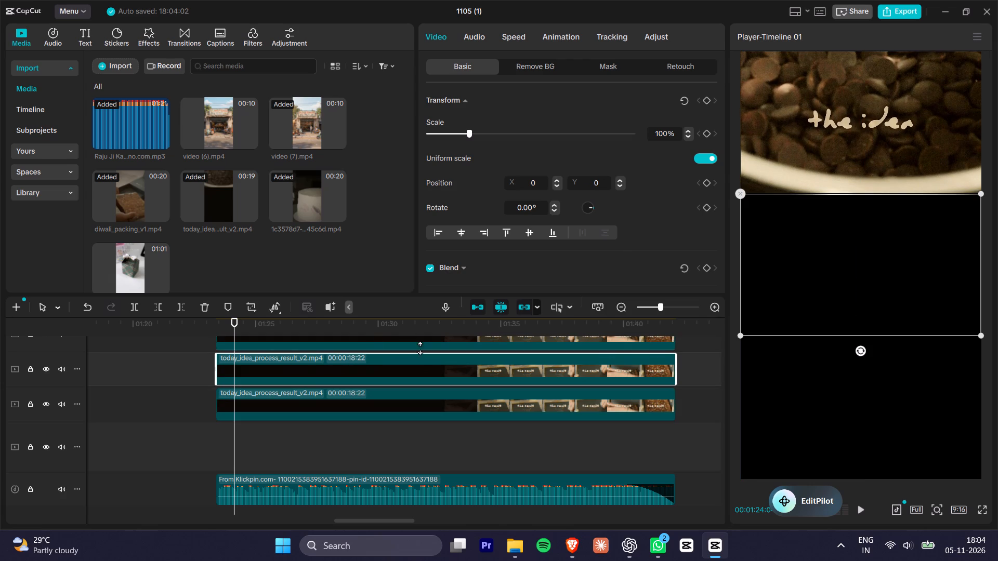
pyautogui.moveTo(836, 278); pyautogui.dragTo(847, 406)
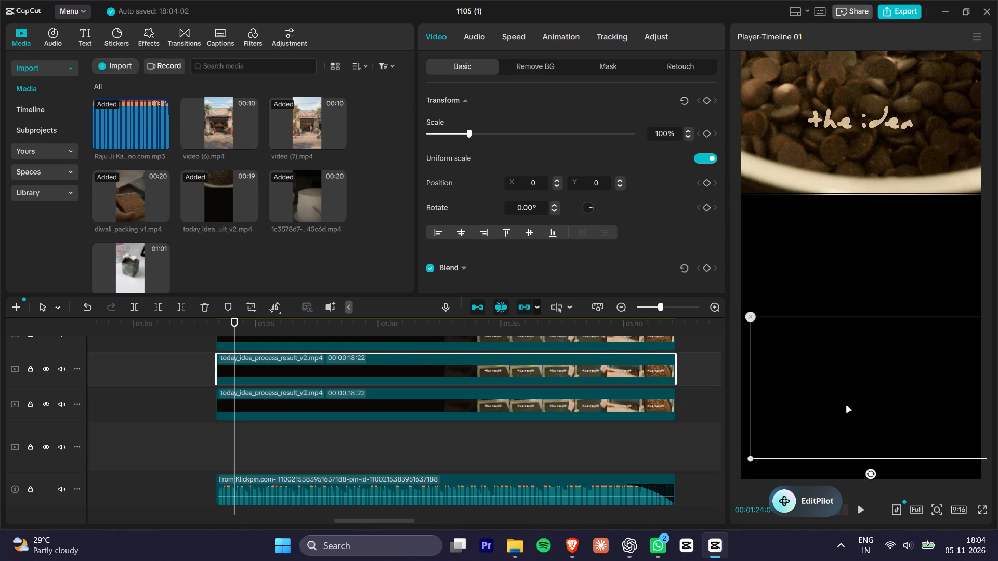
pyautogui.moveTo(847, 406); pyautogui.dragTo(837, 423)
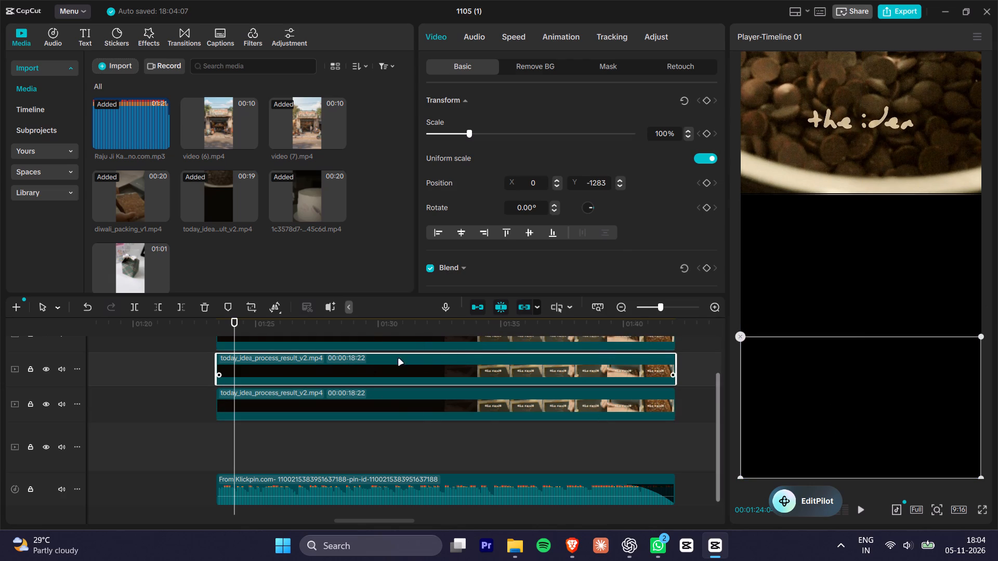
# Trim the blank opening off the middle-track clip to 00:00:15:15, slide it back to the shared start, and preview it.
pyautogui.moveTo(248, 330); pyautogui.dragTo(334, 333)
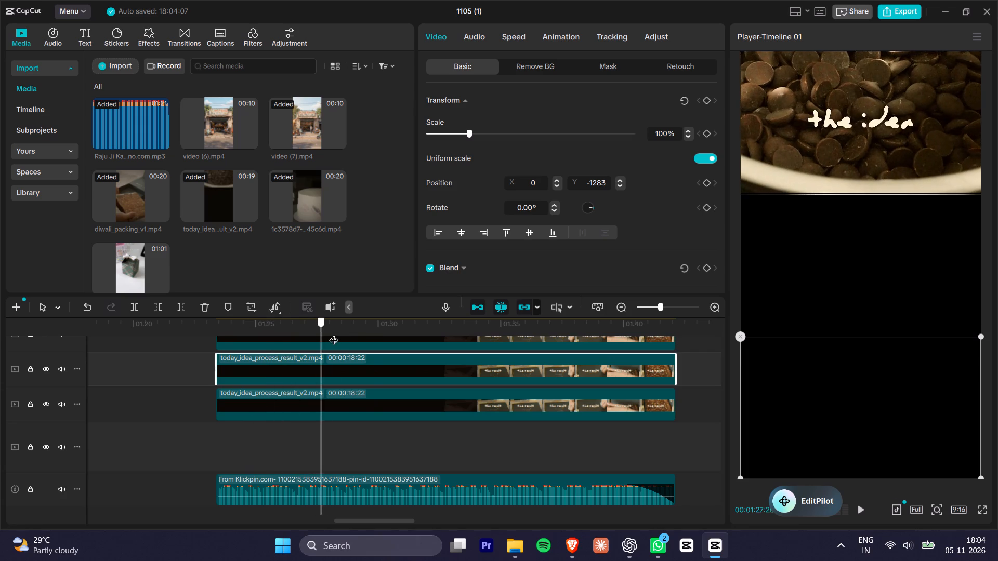
pyautogui.moveTo(334, 333); pyautogui.dragTo(318, 348)
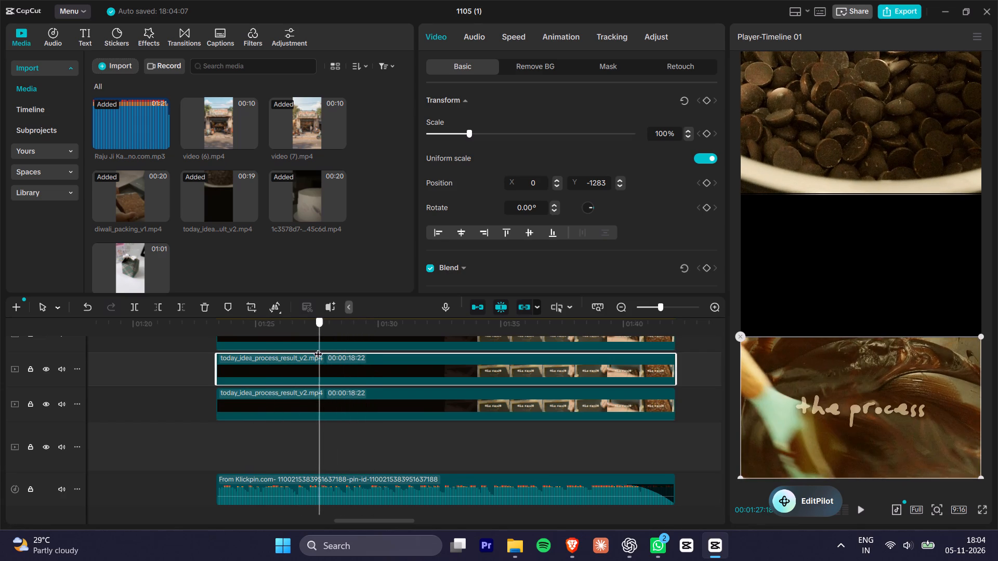
pyautogui.moveTo(318, 348); pyautogui.dragTo(301, 351)
pyautogui.click(326, 379)
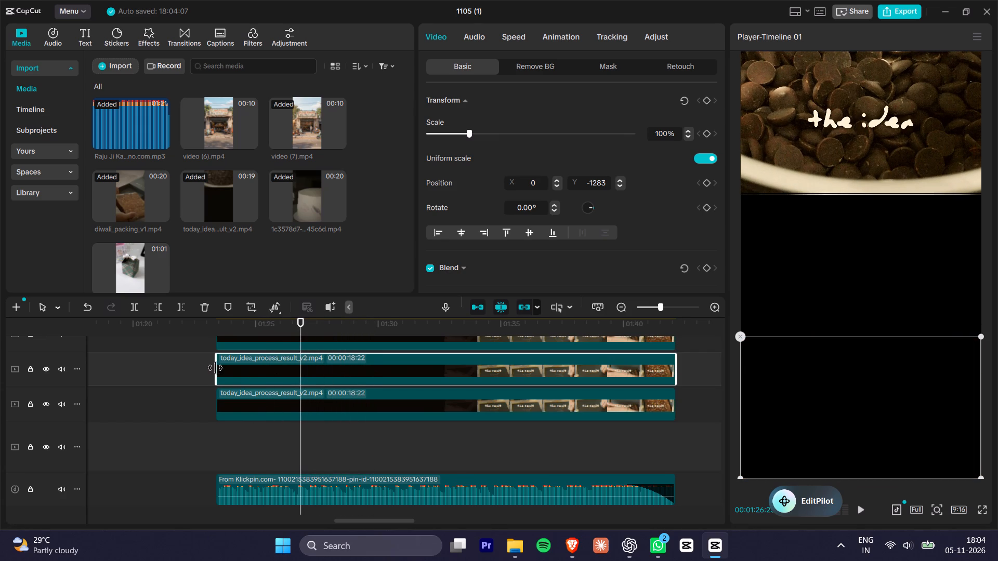
pyautogui.moveTo(215, 368); pyautogui.dragTo(297, 369)
pyautogui.moveTo(335, 370); pyautogui.dragTo(285, 371)
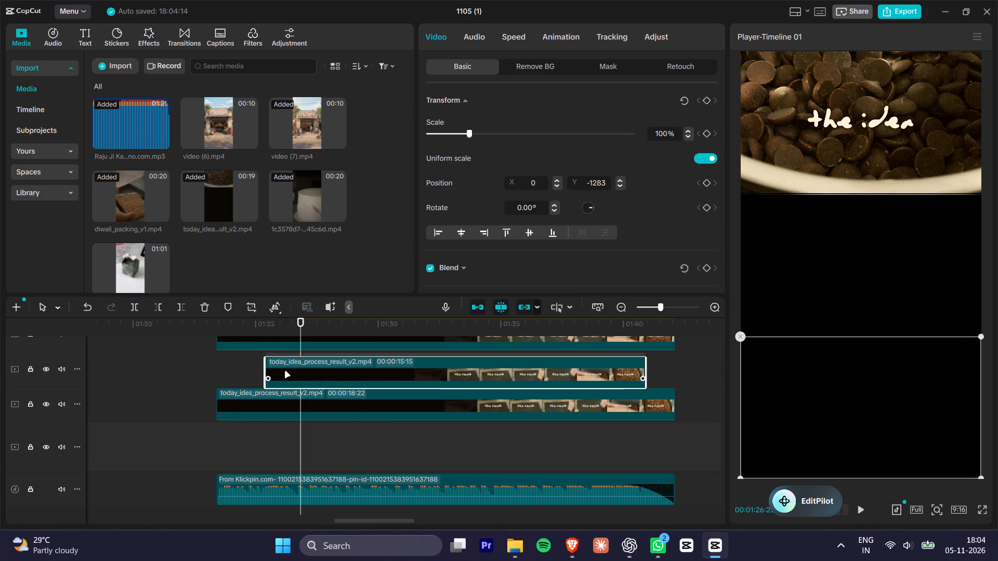
pyautogui.moveTo(285, 371); pyautogui.dragTo(254, 368)
pyautogui.click(214, 327)
pyautogui.press('space')
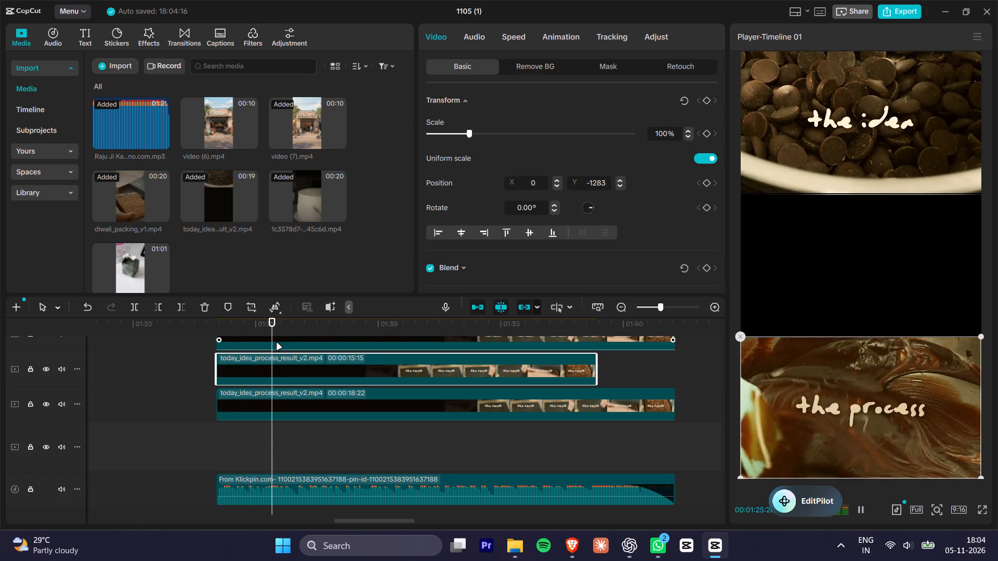
pyautogui.press('space')
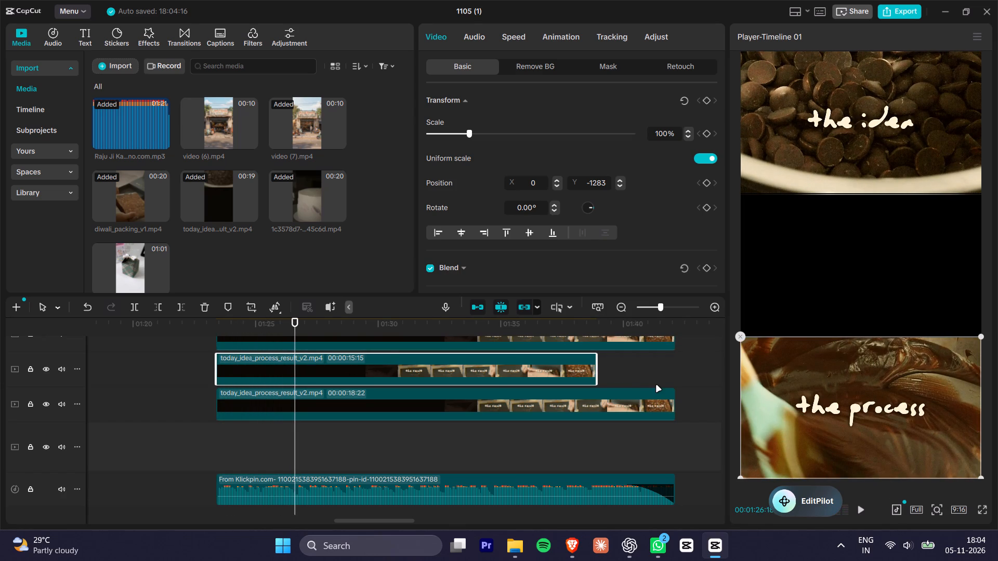
# Trim the blank opening off the topmost today_idea clip to 00:00:15:04 and slide it back to the shared start.
pyautogui.keyDown('ctrl'); pyautogui.scroll(2, 659, 385); pyautogui.keyUp('ctrl')
pyautogui.keyDown('ctrl'); pyautogui.scroll(-2, 613, 386); pyautogui.keyUp('ctrl')
pyautogui.keyDown('shift'); pyautogui.scroll(1, 596, 383); pyautogui.keyUp('shift')
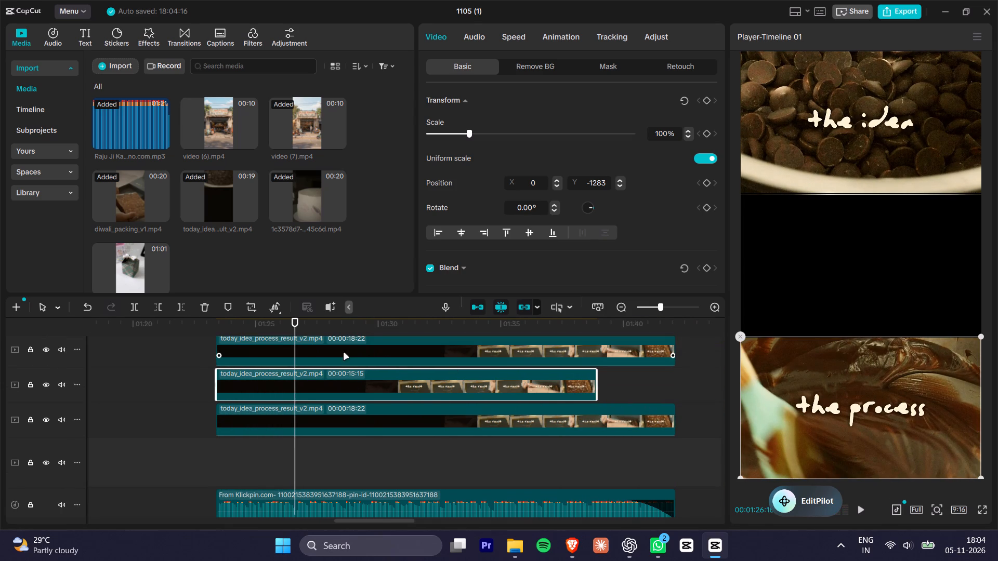
pyautogui.click(336, 353)
pyautogui.press('space')
pyautogui.press('space')
pyautogui.click(251, 346)
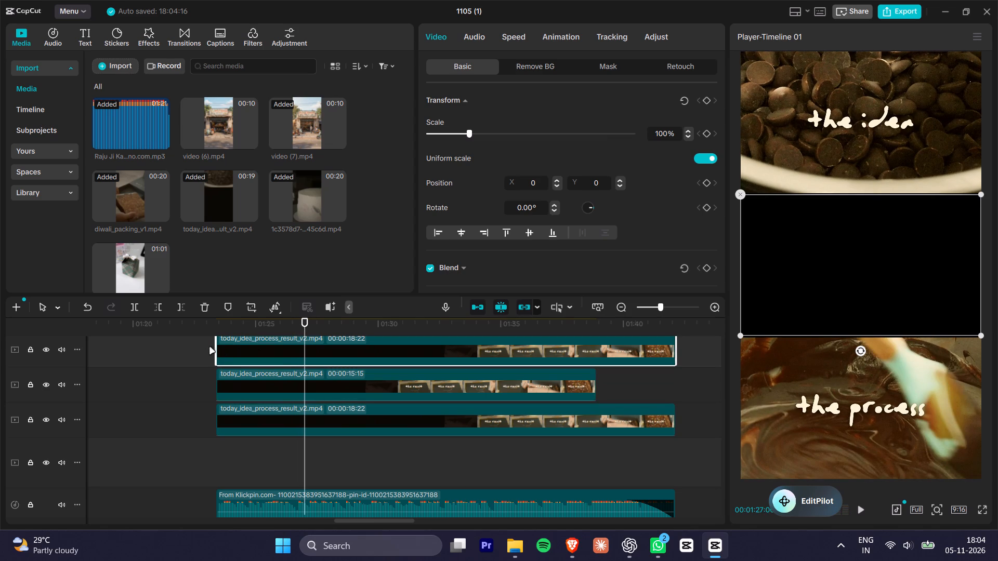
pyautogui.moveTo(215, 348); pyautogui.dragTo(306, 347)
pyautogui.moveTo(339, 348); pyautogui.dragTo(274, 349)
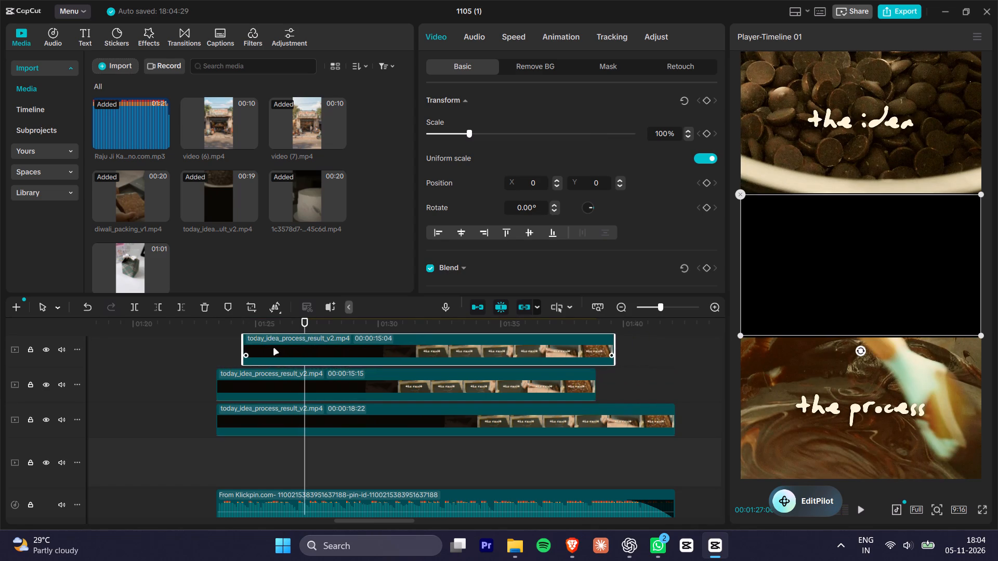
pyautogui.moveTo(274, 349); pyautogui.dragTo(253, 352)
# Trim the topmost clip's remaining blank opening to 00:00:12:21, realign it with the shared start, and play "the result" panel.
pyautogui.press('space')
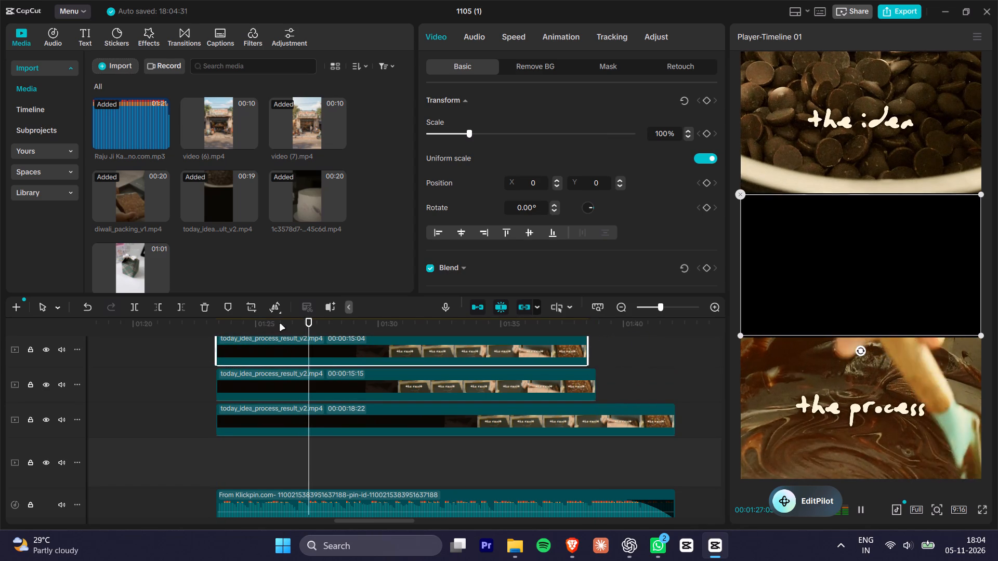
pyautogui.press('space')
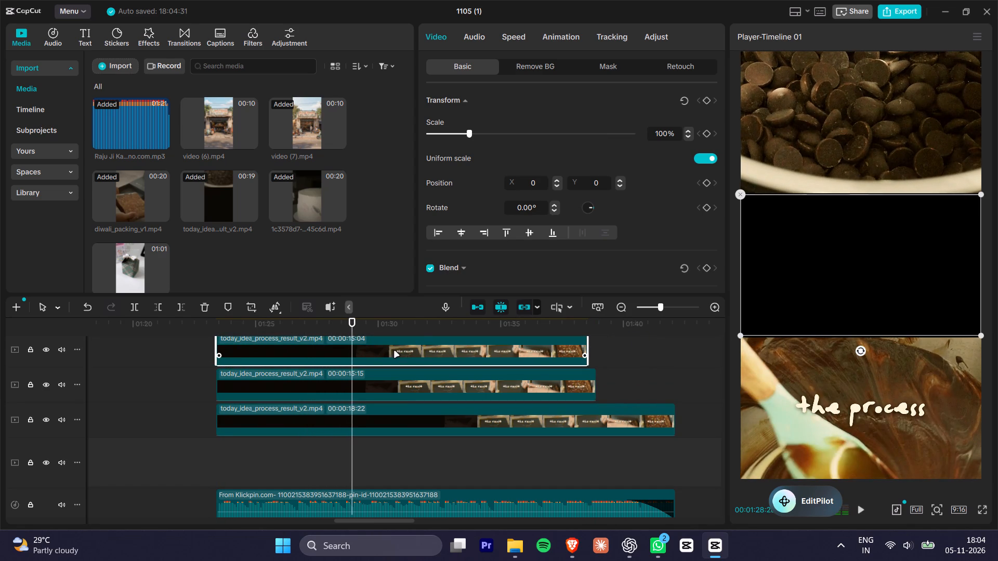
pyautogui.press('space')
pyautogui.press('space')
pyautogui.click(327, 348)
pyautogui.moveTo(214, 345); pyautogui.dragTo(257, 346)
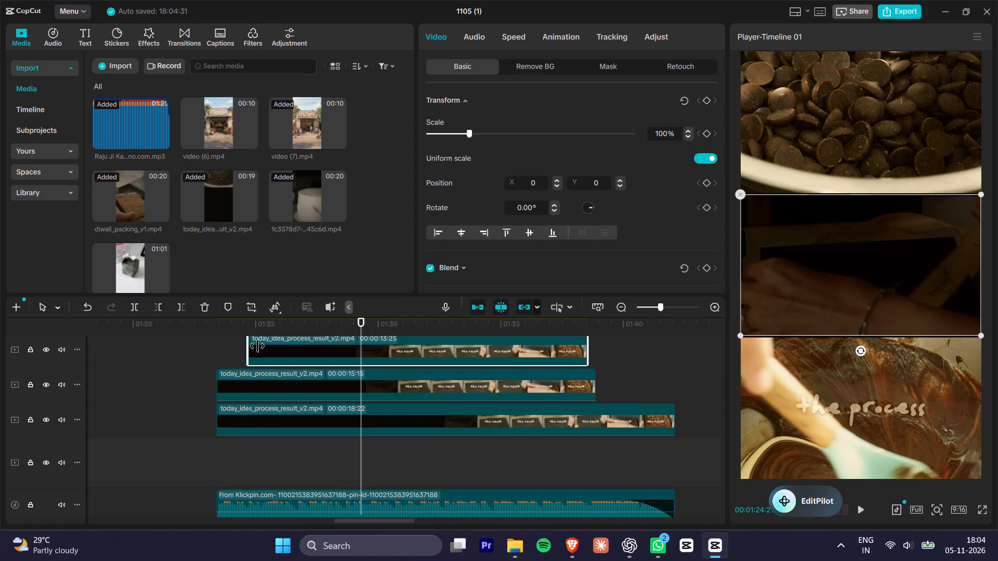
pyautogui.moveTo(257, 346); pyautogui.dragTo(275, 343)
pyautogui.moveTo(301, 344); pyautogui.dragTo(241, 349)
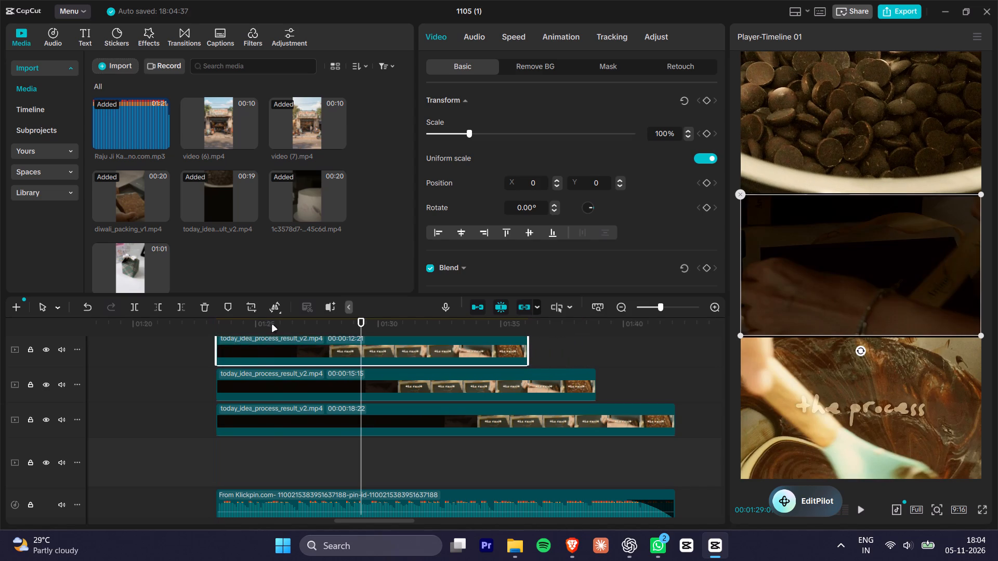
pyautogui.click(273, 321)
pyautogui.press('space')
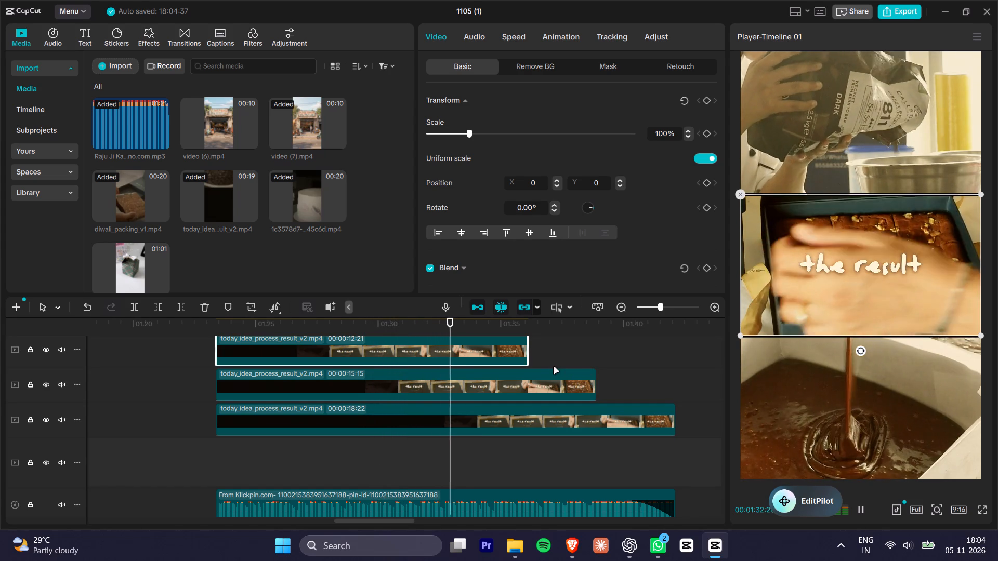
pyautogui.press('space')
# Trim the ends of the middle and lowest today_idea clips to match the topmost clip's end, each 00:00:12:21 long.
pyautogui.click(586, 381)
pyautogui.moveTo(596, 385); pyautogui.dragTo(566, 388)
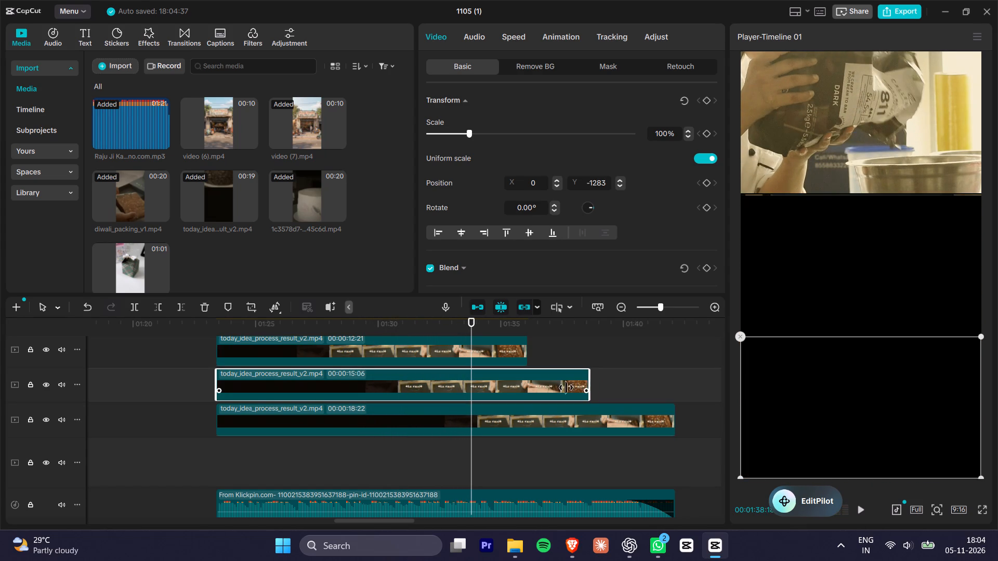
pyautogui.moveTo(566, 388); pyautogui.dragTo(527, 391)
pyautogui.click(573, 422)
pyautogui.moveTo(675, 416); pyautogui.dragTo(674, 416)
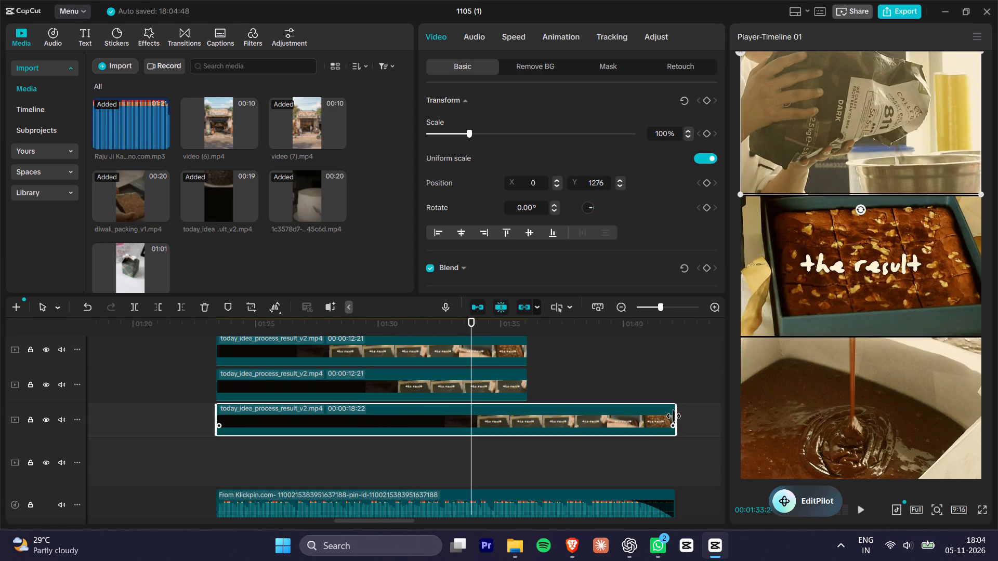
pyautogui.moveTo(674, 416); pyautogui.dragTo(528, 422)
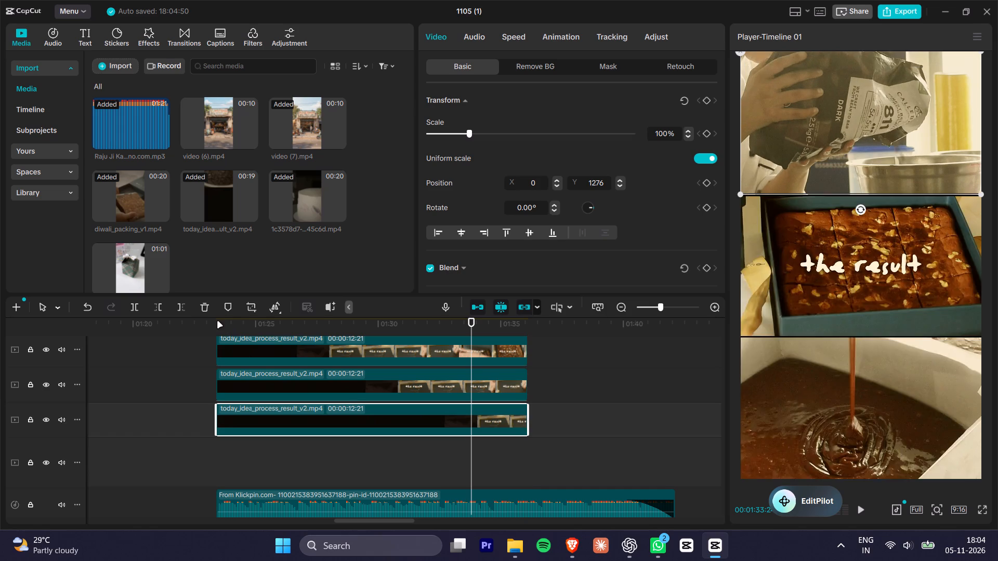
# Review the three-panel section by scrubbing and playing from its start at about 1:23 through the end of the clips.
pyautogui.click(216, 322)
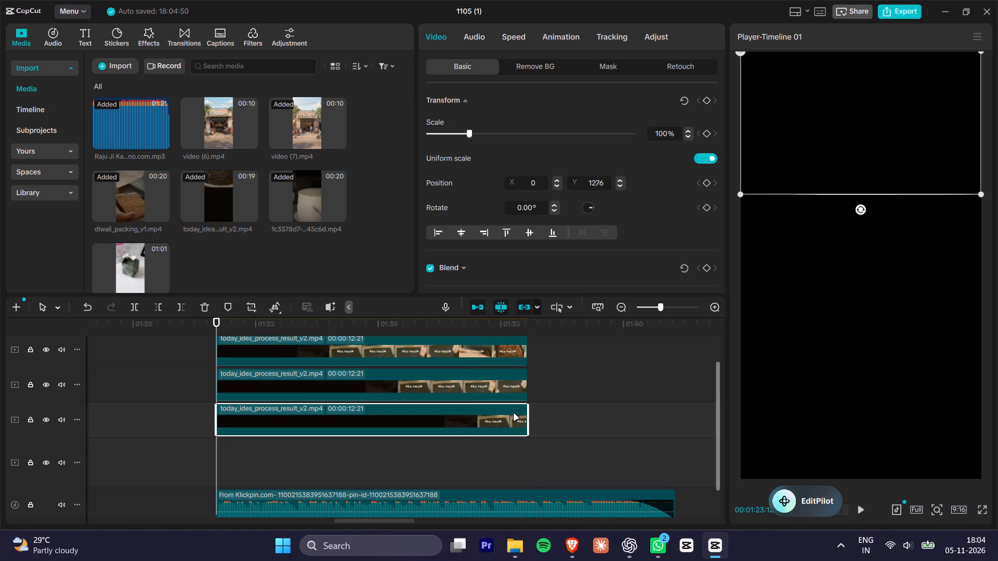
pyautogui.moveTo(263, 322); pyautogui.dragTo(377, 337)
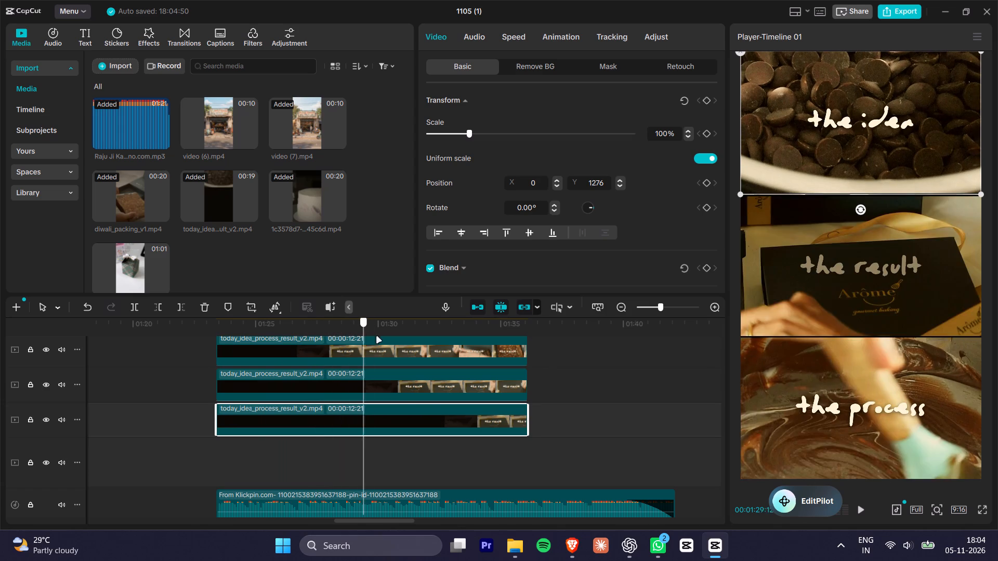
pyautogui.moveTo(377, 337); pyautogui.dragTo(485, 349)
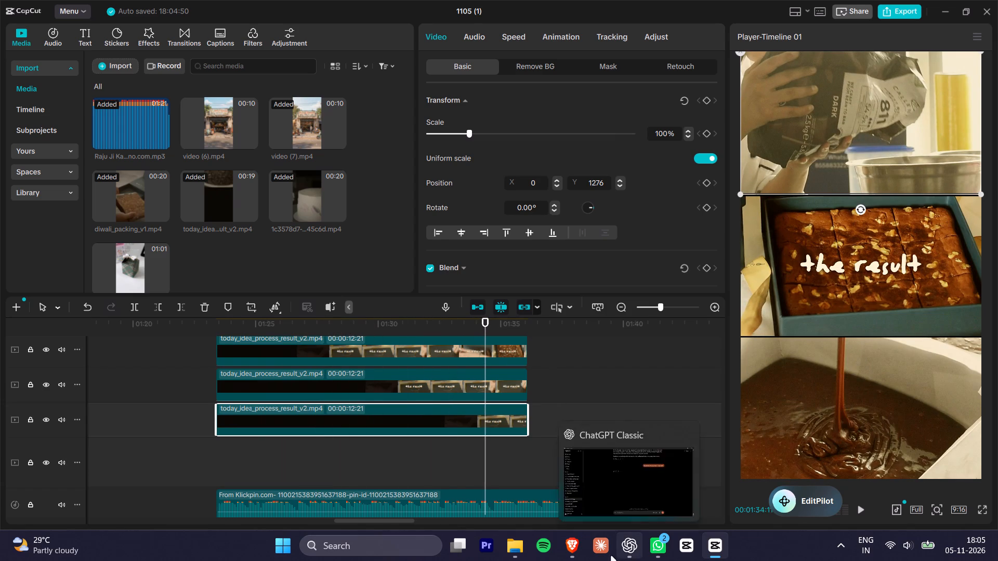
pyautogui.click(569, 543)
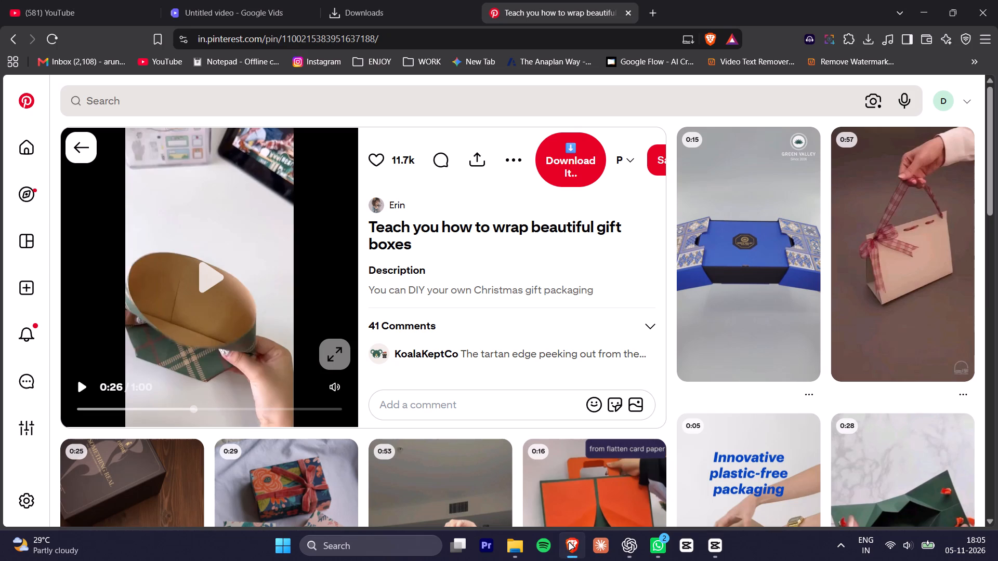
pyautogui.hotkey('alt', 'Tab')
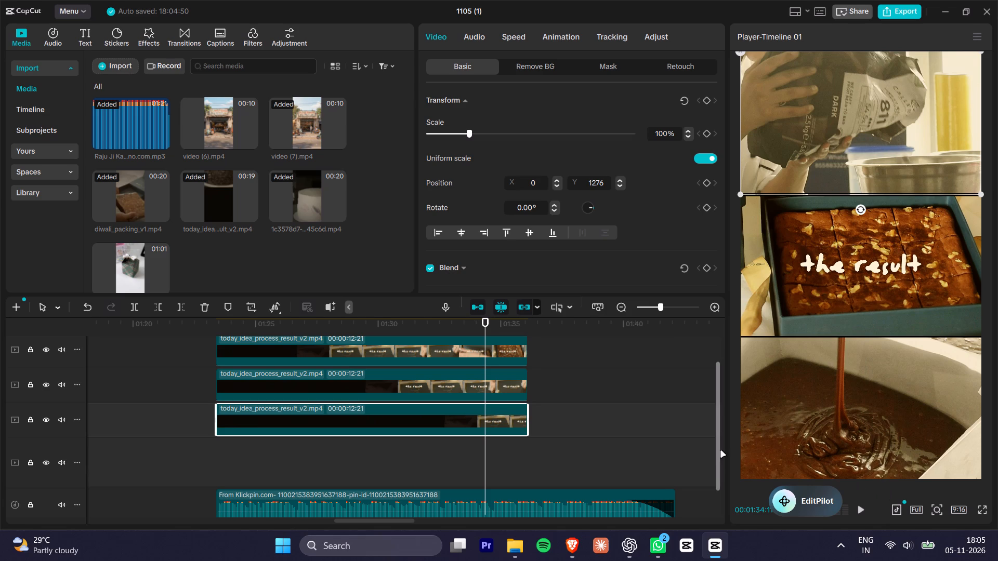
pyautogui.click(218, 325)
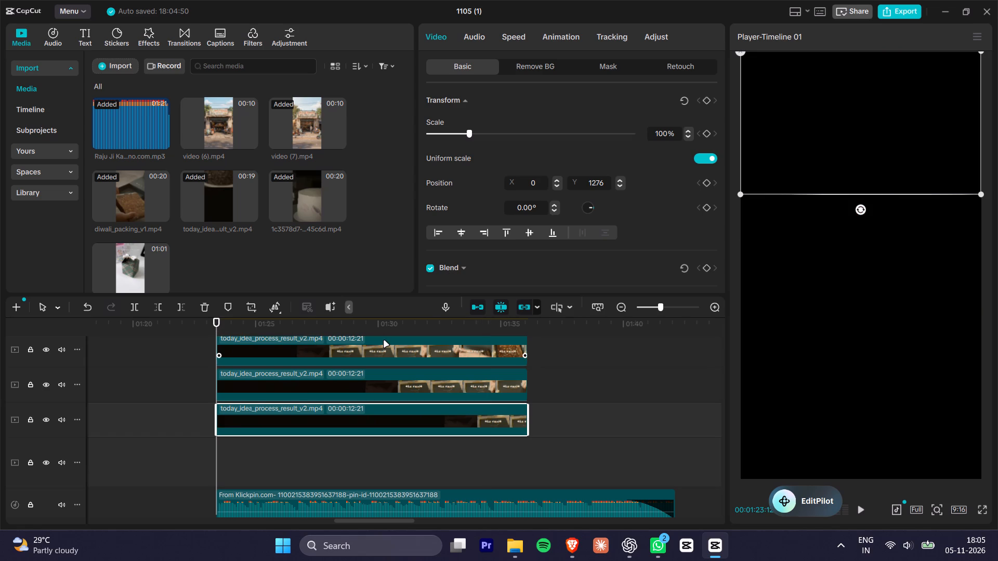
pyautogui.press('space')
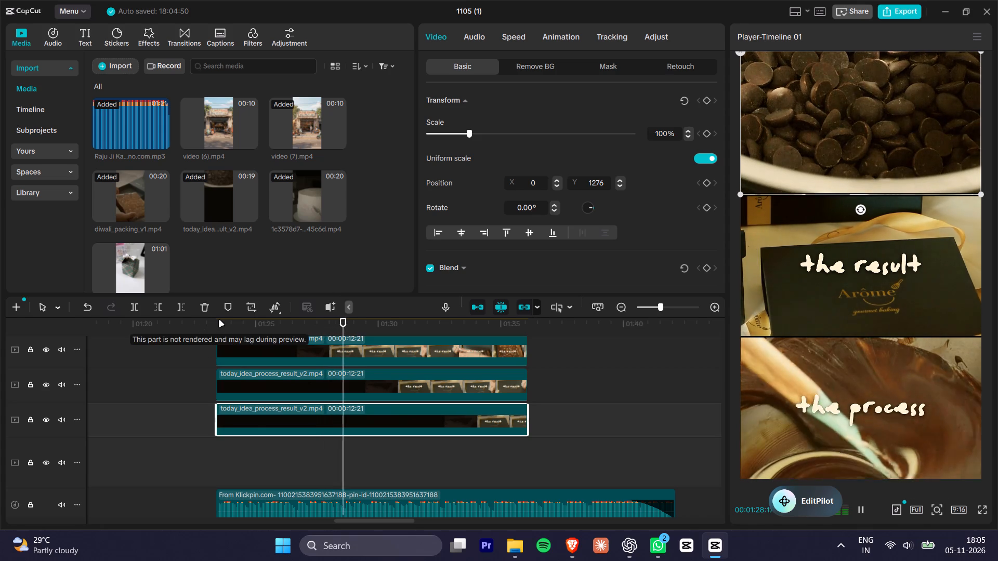
pyautogui.keyDown('alt'); pyautogui.scroll(-6, 322, 450); pyautogui.keyUp('alt')
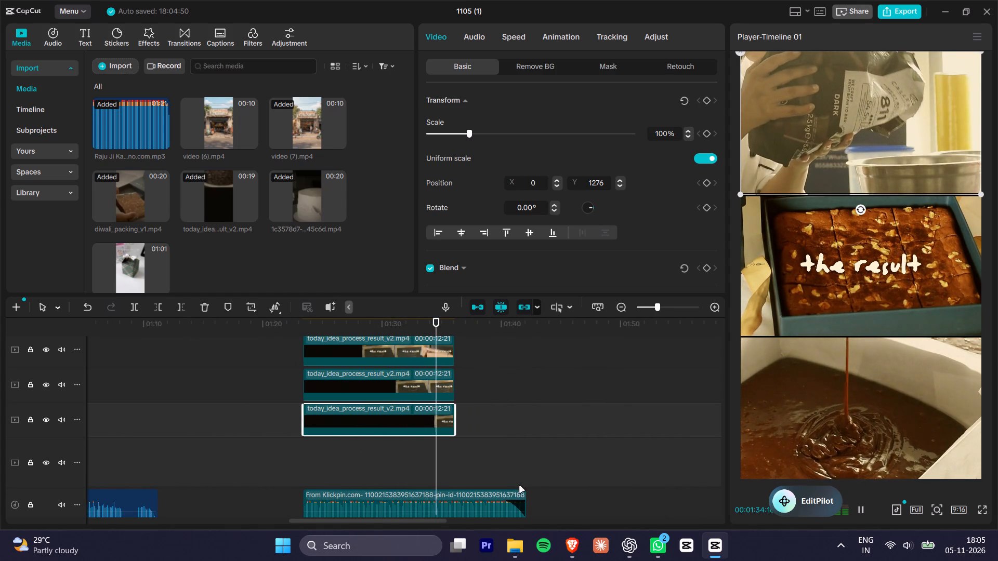
pyautogui.press('space')
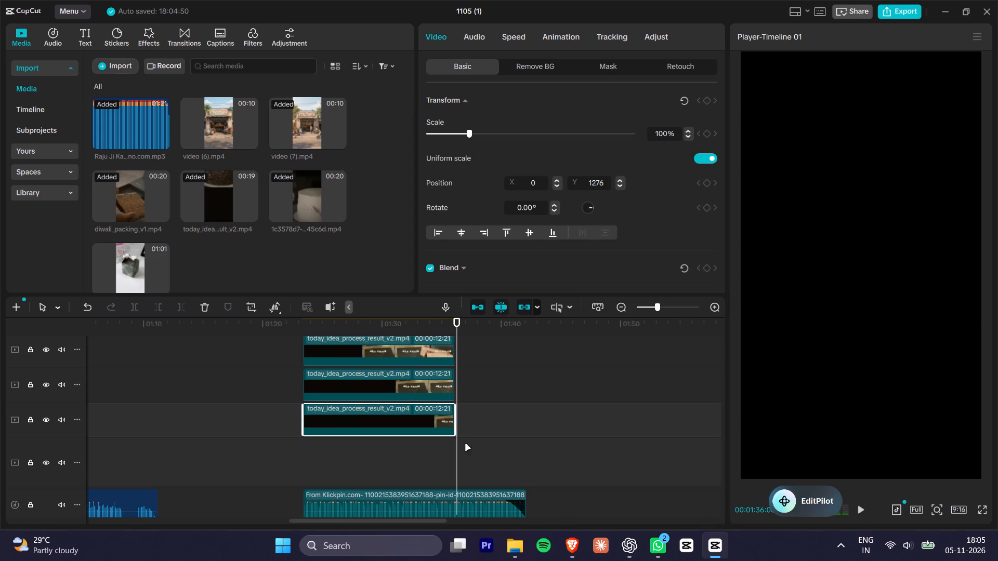
# Trim the end of the Pinterest audio to the end of the three stacked clips at about 1:36.
pyautogui.moveTo(437, 323); pyautogui.dragTo(452, 319)
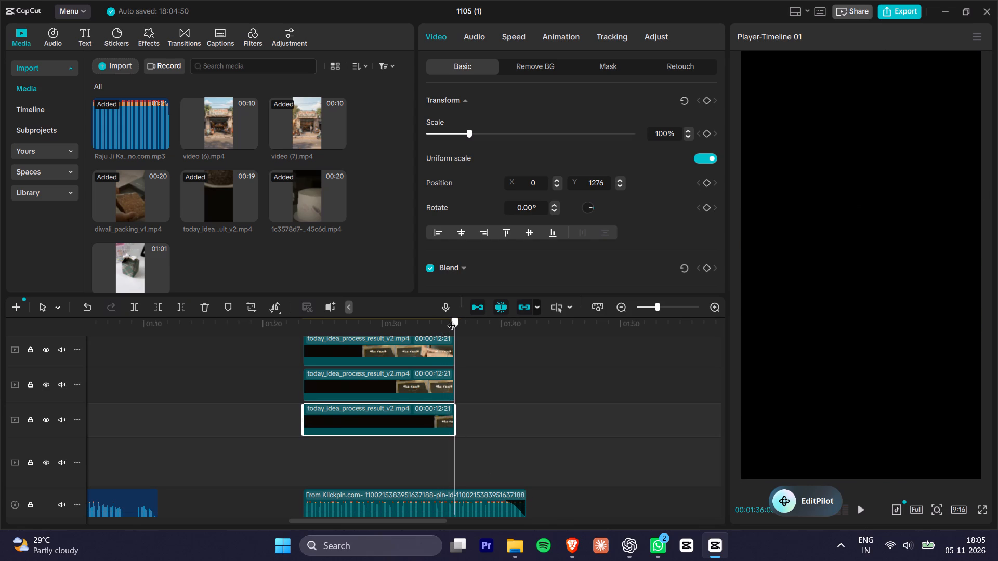
pyautogui.moveTo(452, 319); pyautogui.dragTo(437, 322)
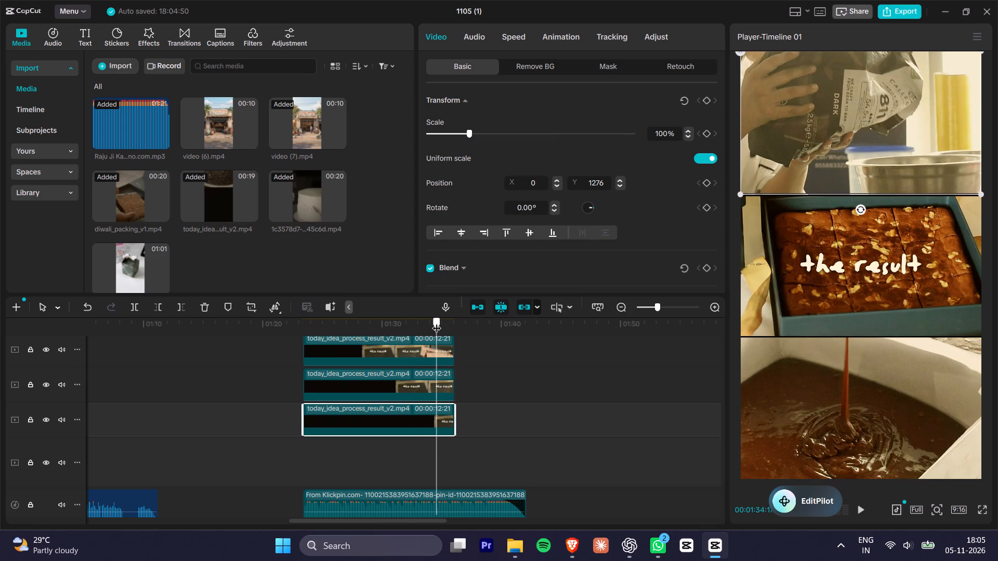
pyautogui.moveTo(437, 322); pyautogui.dragTo(451, 319)
pyautogui.keyDown('alt'); pyautogui.scroll(6, 487, 385); pyautogui.keyUp('alt')
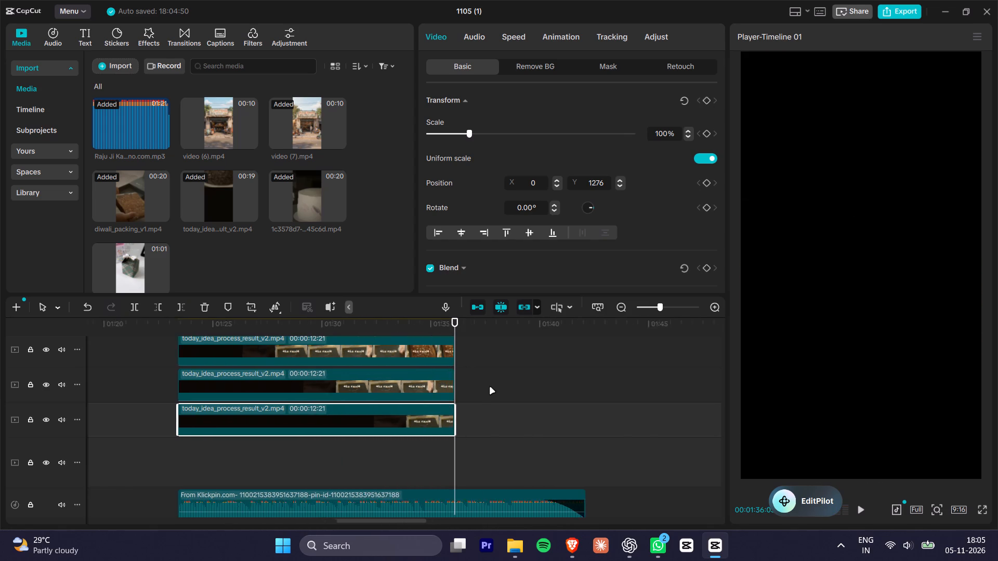
pyautogui.keyDown('alt'); pyautogui.scroll(20, 490, 388); pyautogui.keyUp('alt')
pyautogui.keyDown('alt'); pyautogui.scroll(2, 490, 388); pyautogui.keyUp('alt')
pyautogui.keyDown('alt'); pyautogui.scroll(-5, 497, 404); pyautogui.keyUp('alt')
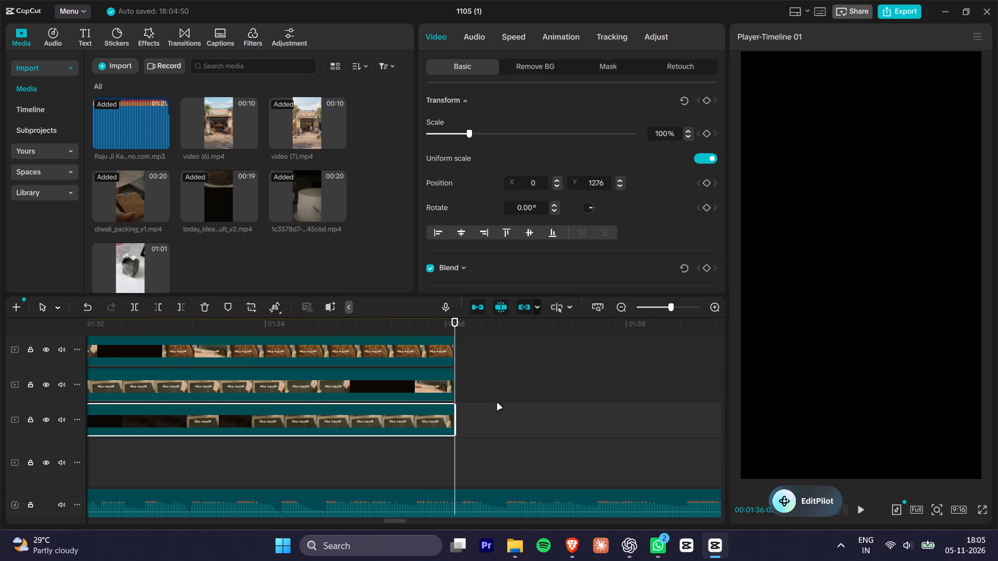
pyautogui.keyDown('alt'); pyautogui.scroll(-18, 497, 404); pyautogui.keyUp('alt')
pyautogui.click(497, 501)
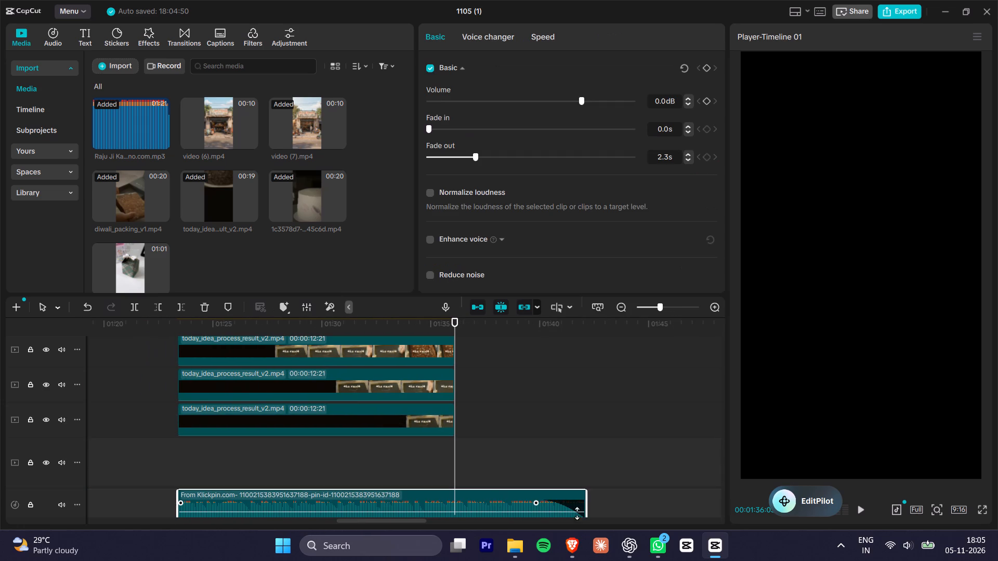
pyautogui.moveTo(586, 506); pyautogui.dragTo(449, 506)
pyautogui.moveTo(481, 342); pyautogui.dragTo(448, 359)
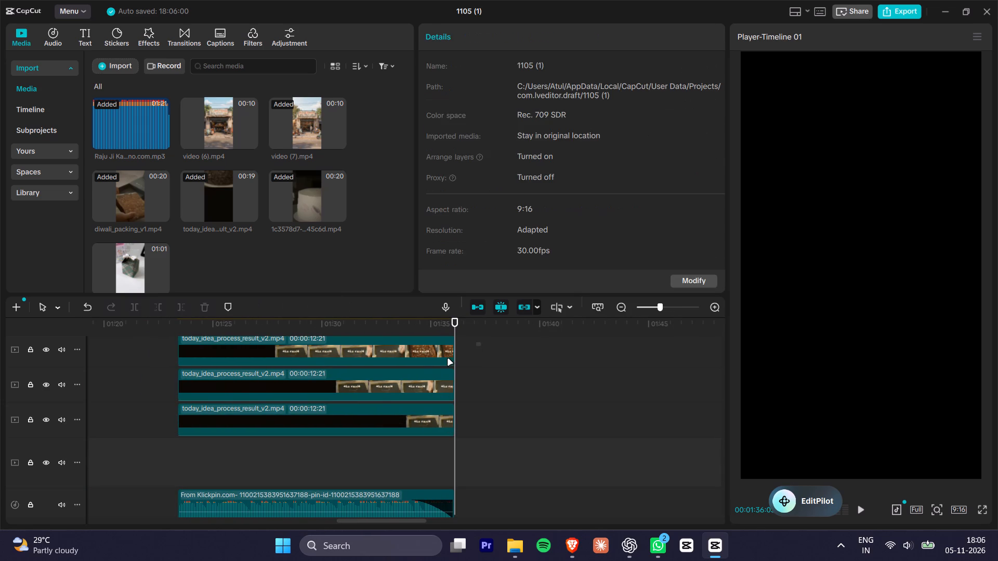
# Combine the three stacked today_idea_process_result_v2 clips into one compound clip.
pyautogui.moveTo(448, 359); pyautogui.dragTo(375, 407)
pyautogui.hotkey('alt', 'g')
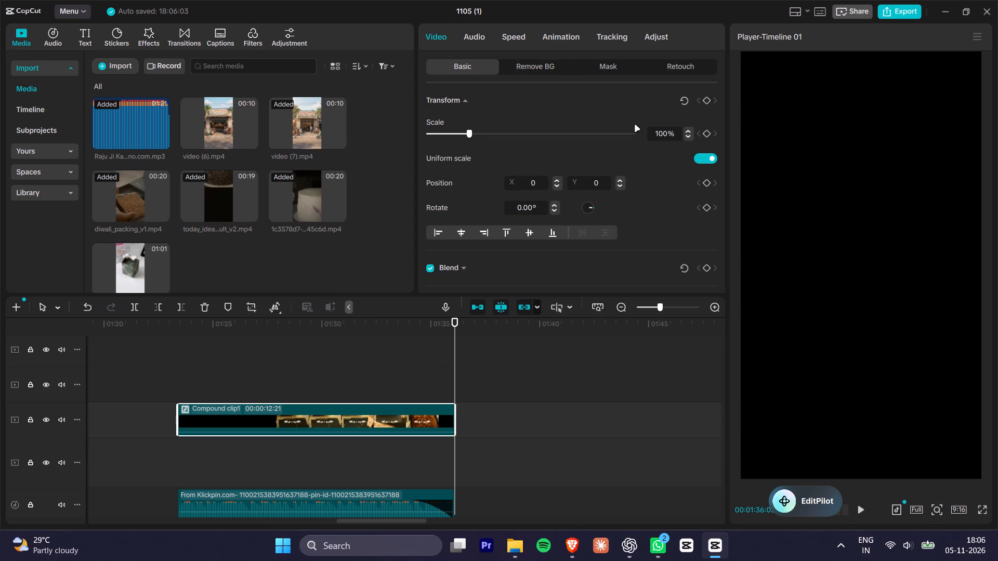
# Keyframe the compound clip's opacity from 100% at about 1:35 down to 0% at its end.
pyautogui.scroll(-1, 633, 168)
pyautogui.click(703, 203)
pyautogui.click(703, 211)
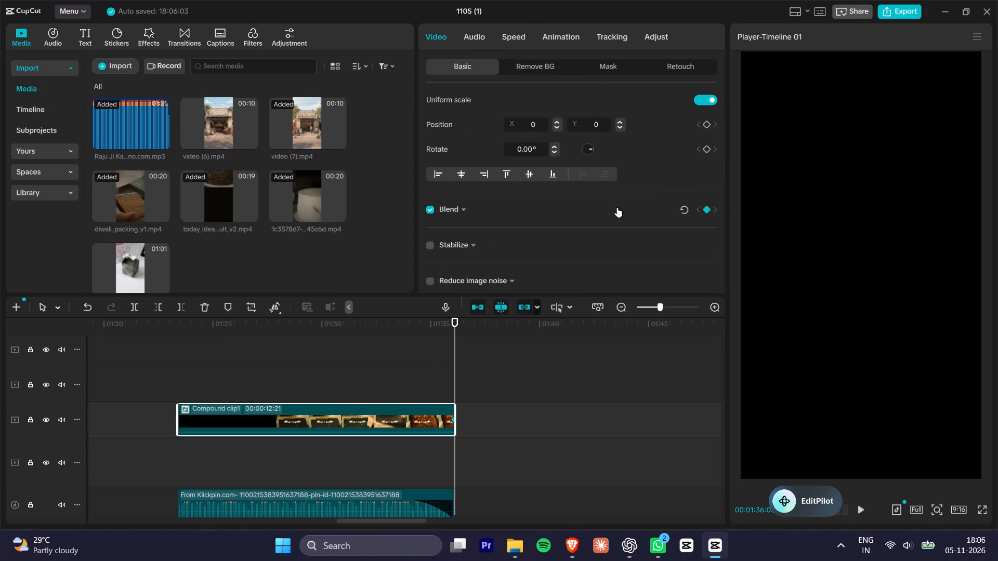
pyautogui.click(617, 208)
pyautogui.moveTo(621, 264); pyautogui.dragTo(349, 264)
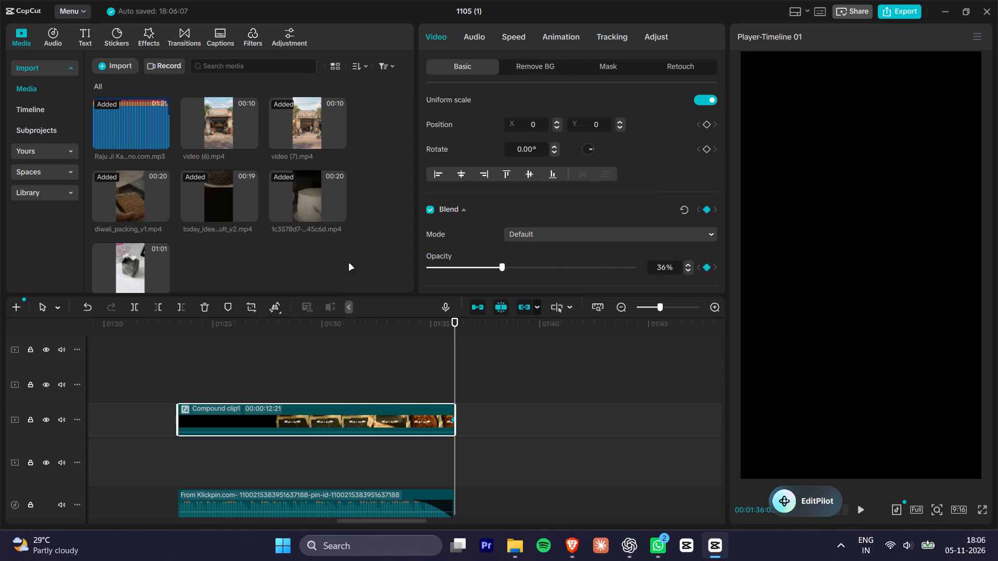
pyautogui.moveTo(349, 264); pyautogui.dragTo(317, 262)
pyautogui.hotkey('shift', 'Left')
pyautogui.hotkey('shift', 'Left')
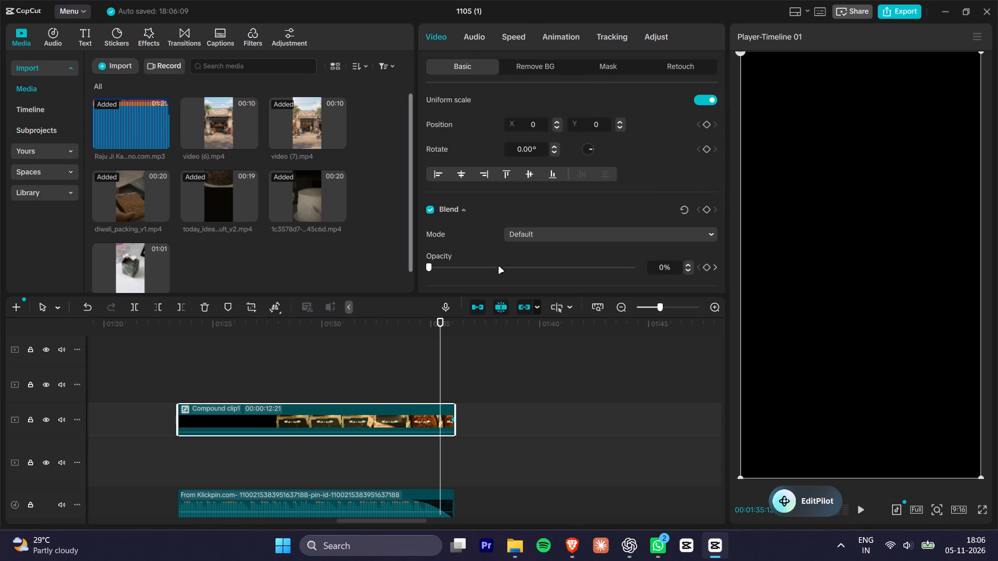
pyautogui.moveTo(508, 277); pyautogui.dragTo(651, 271)
pyautogui.moveTo(627, 264); pyautogui.dragTo(740, 269)
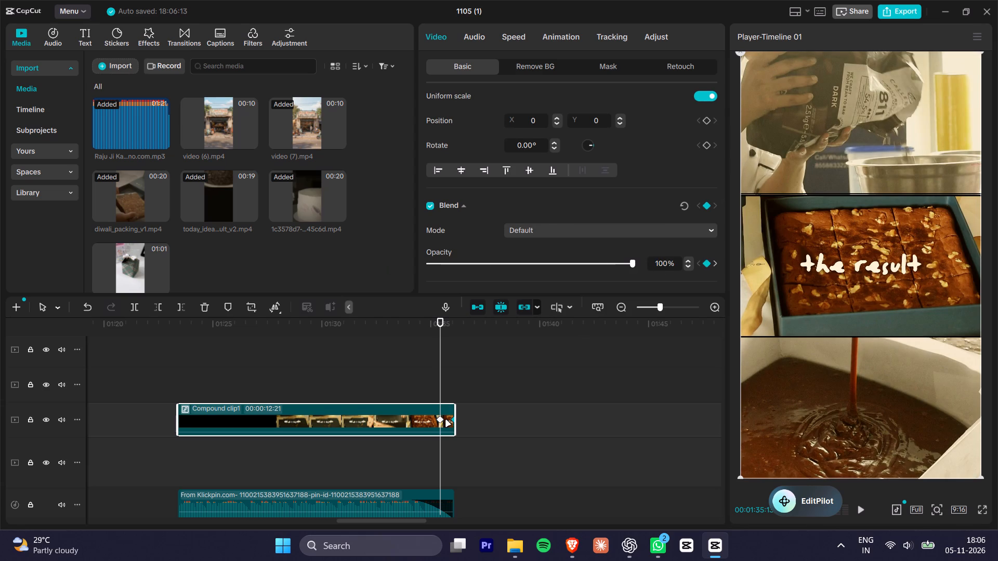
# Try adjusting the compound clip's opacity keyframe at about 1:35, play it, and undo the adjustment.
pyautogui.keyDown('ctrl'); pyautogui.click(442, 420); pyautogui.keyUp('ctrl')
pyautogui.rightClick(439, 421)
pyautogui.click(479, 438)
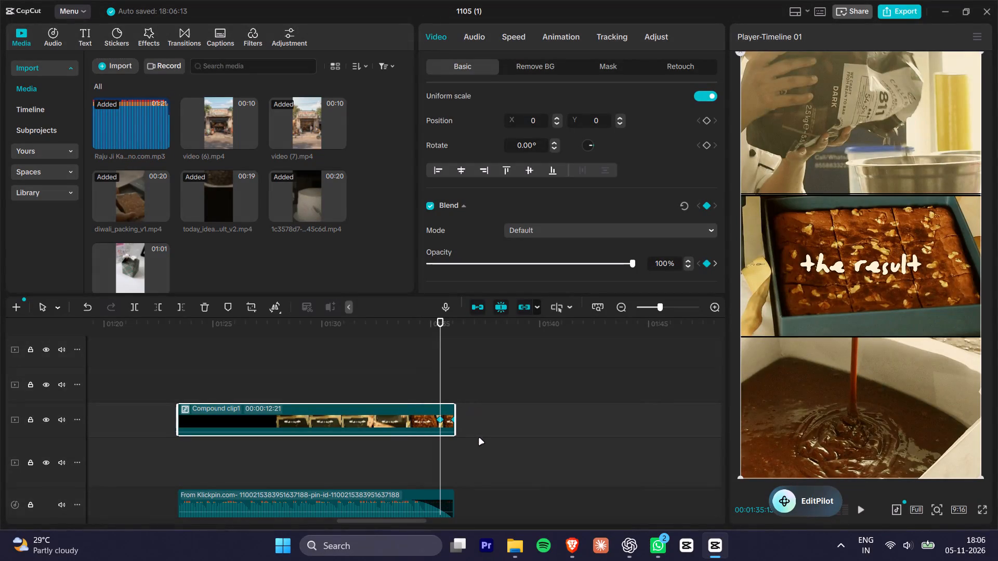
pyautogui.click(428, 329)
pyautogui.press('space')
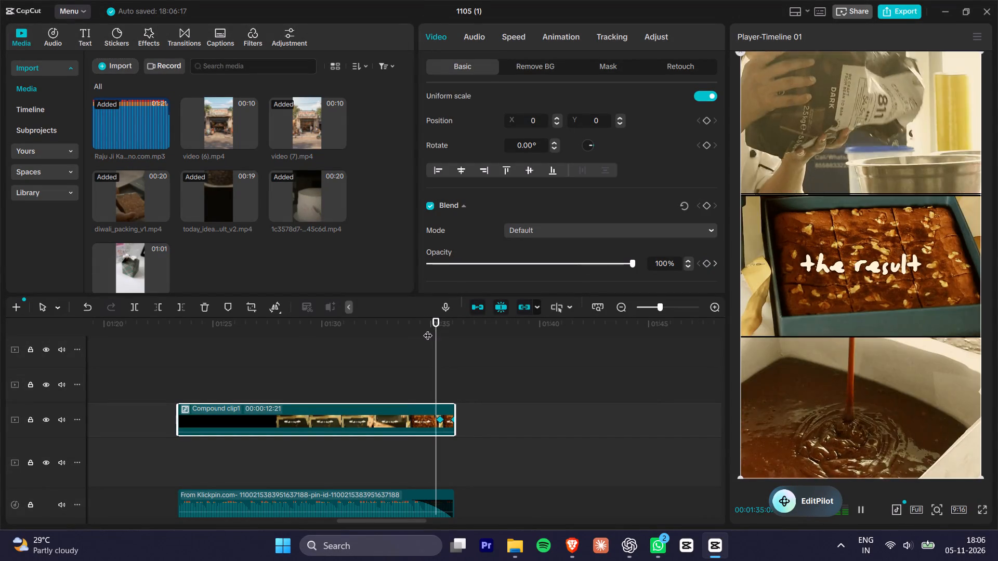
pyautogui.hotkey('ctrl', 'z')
# Play the compound clip's fade-out from about 1:35 to past its end.
pyautogui.click(440, 322)
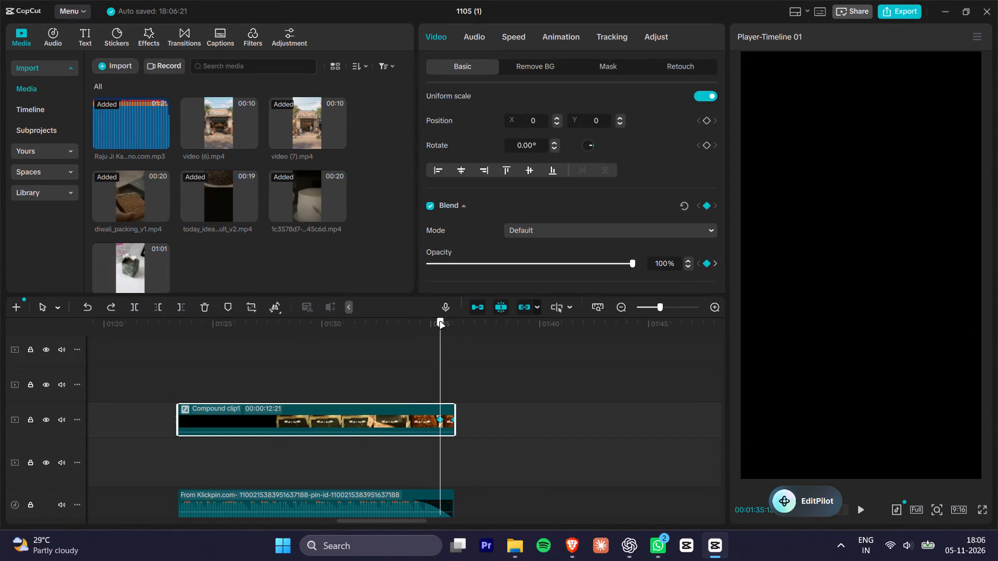
pyautogui.press('space')
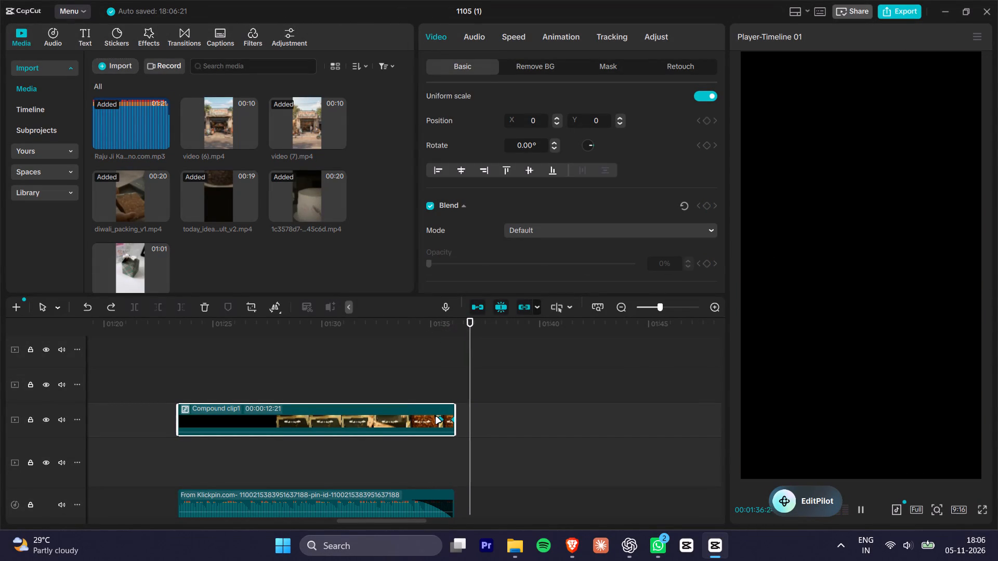
pyautogui.press('space')
# Set the Pinterest audio's fade-out to 0.0 s.
pyautogui.click(438, 507)
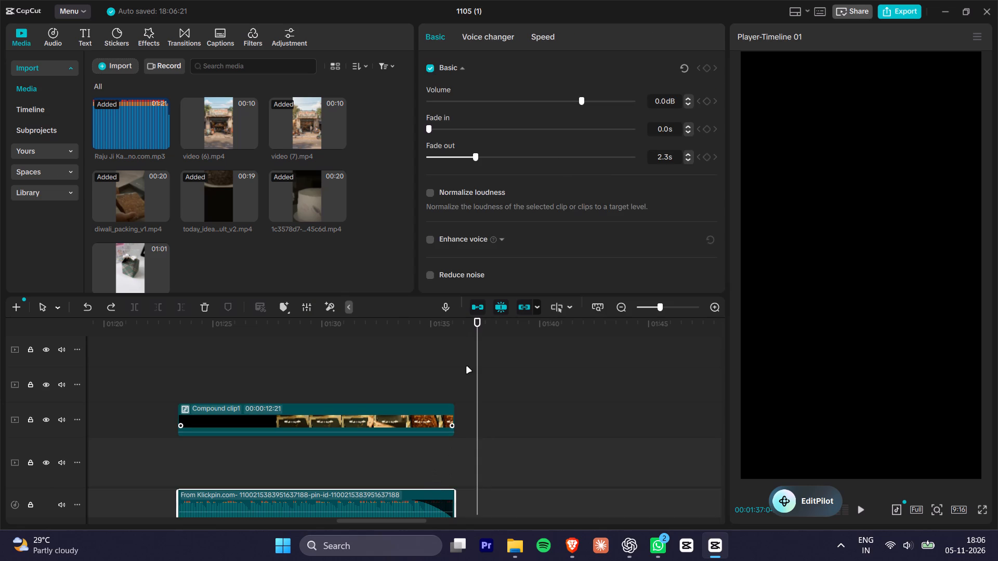
pyautogui.click(437, 326)
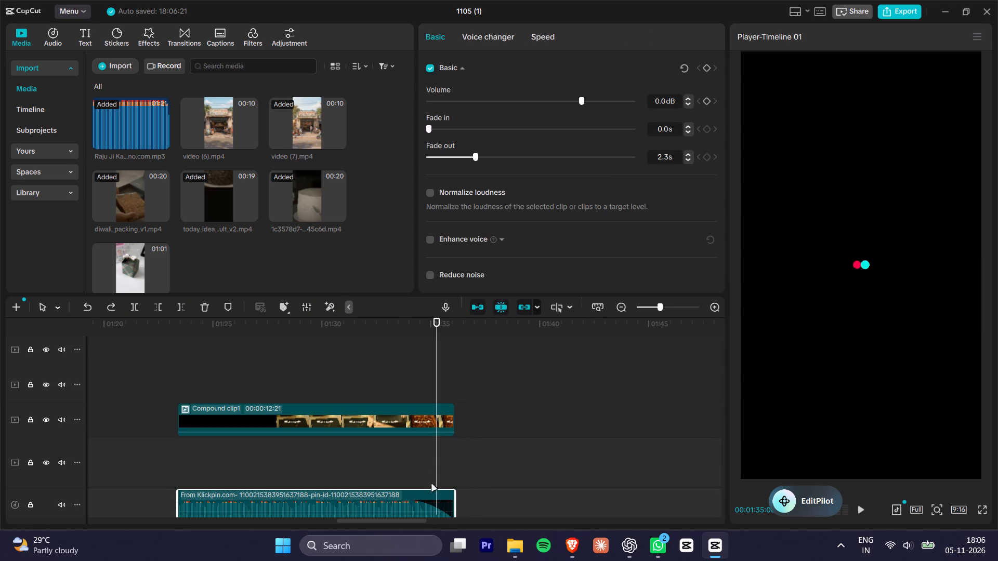
pyautogui.click(432, 492)
pyautogui.click(438, 500)
pyautogui.click(419, 503)
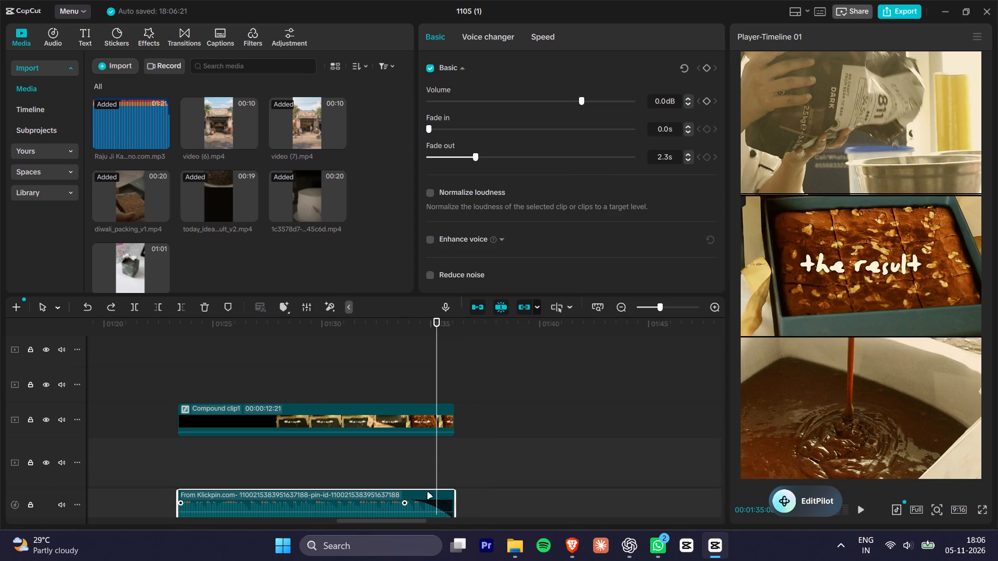
pyautogui.click(422, 501)
pyautogui.moveTo(471, 155); pyautogui.dragTo(379, 176)
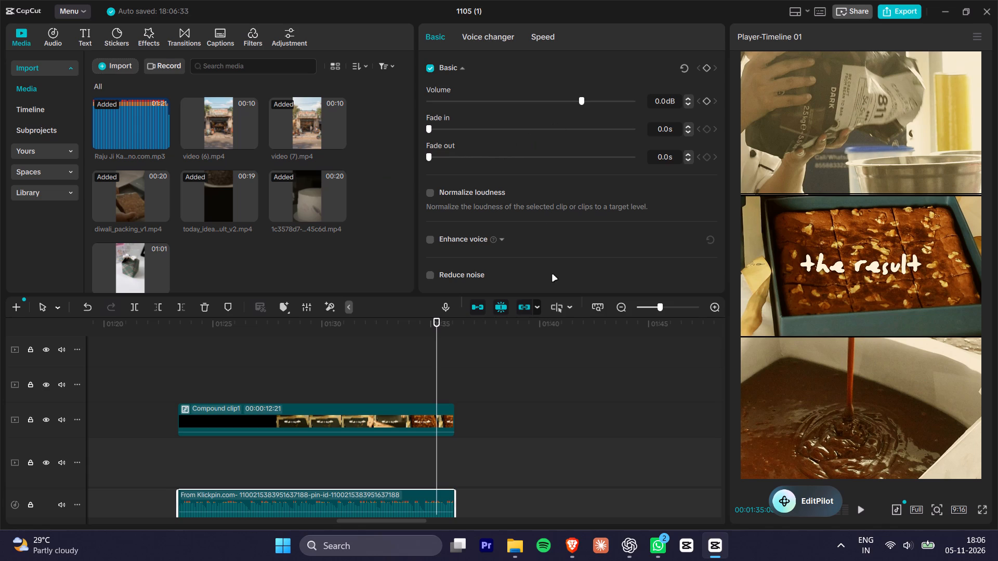
# Keyframe the Pinterest audio's volume from 0.0 dB at about 1:34 to -41.2 dB at its end, and play the ending.
pyautogui.moveTo(434, 328); pyautogui.dragTo(419, 329)
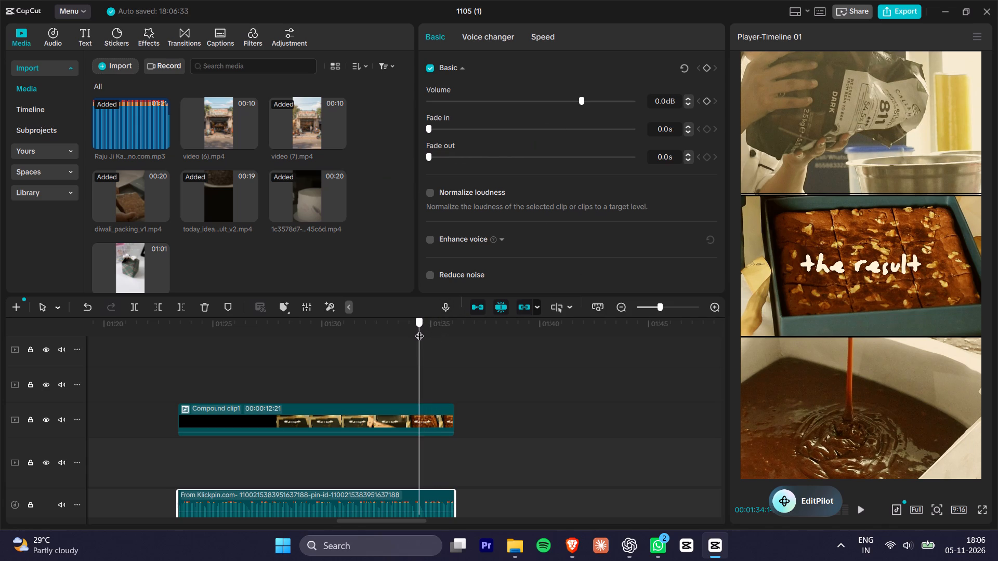
pyautogui.moveTo(419, 329); pyautogui.dragTo(424, 329)
pyautogui.click(705, 102)
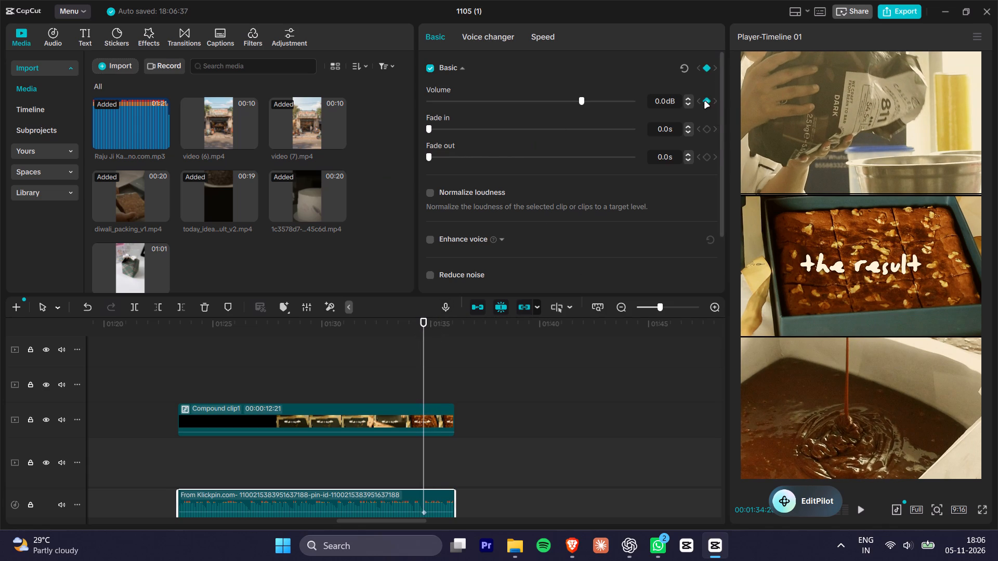
pyautogui.moveTo(447, 332); pyautogui.dragTo(456, 331)
pyautogui.moveTo(574, 98); pyautogui.dragTo(476, 111)
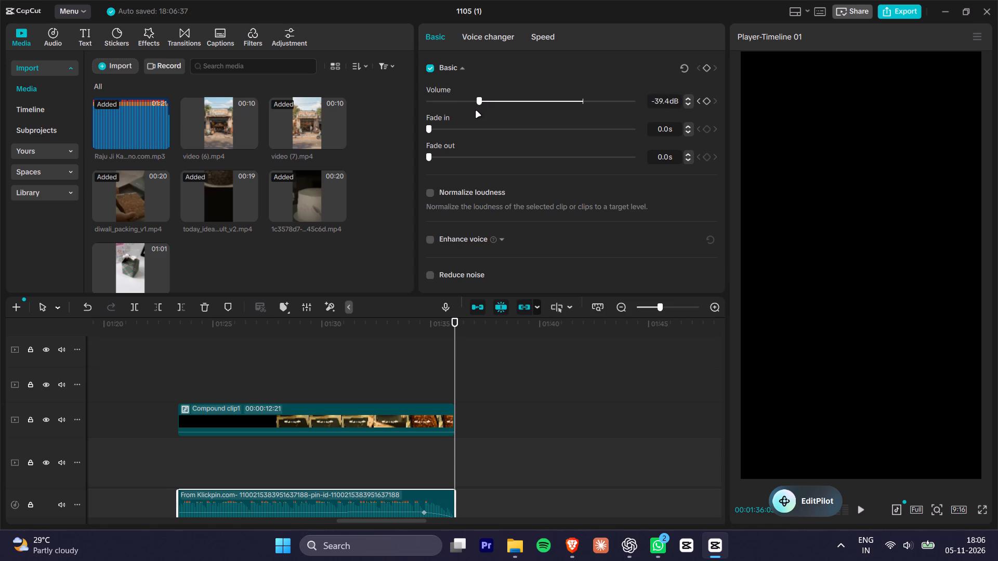
pyautogui.moveTo(476, 111); pyautogui.dragTo(474, 113)
pyautogui.click(417, 323)
pyautogui.press('space')
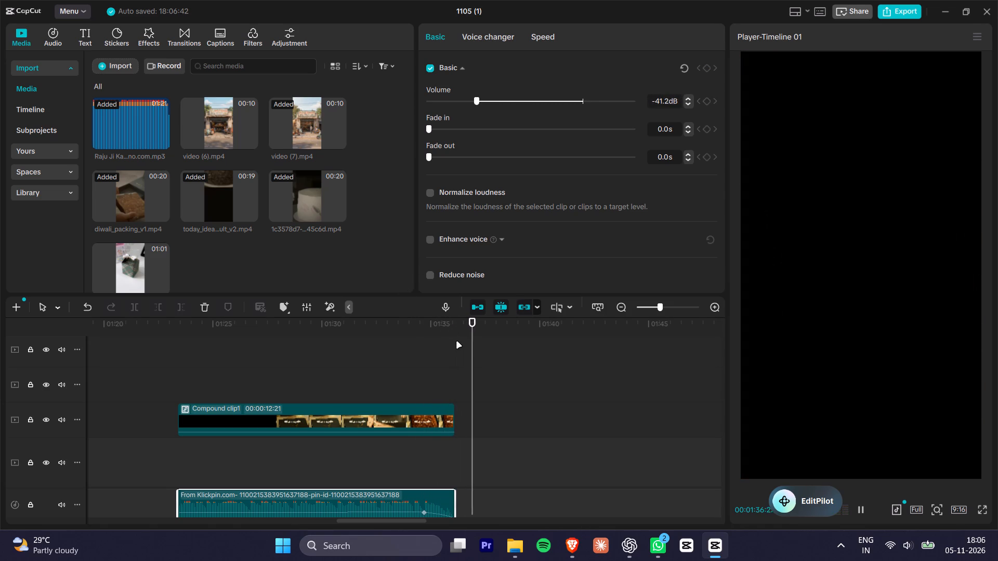
pyautogui.press('space')
# Move the diwali_packing_v1 clip earlier to start at about 1:54, on the same track as the compound clip.
pyautogui.keyDown('alt'); pyautogui.scroll(-7, 466, 355); pyautogui.keyUp('alt')
pyautogui.click(362, 330)
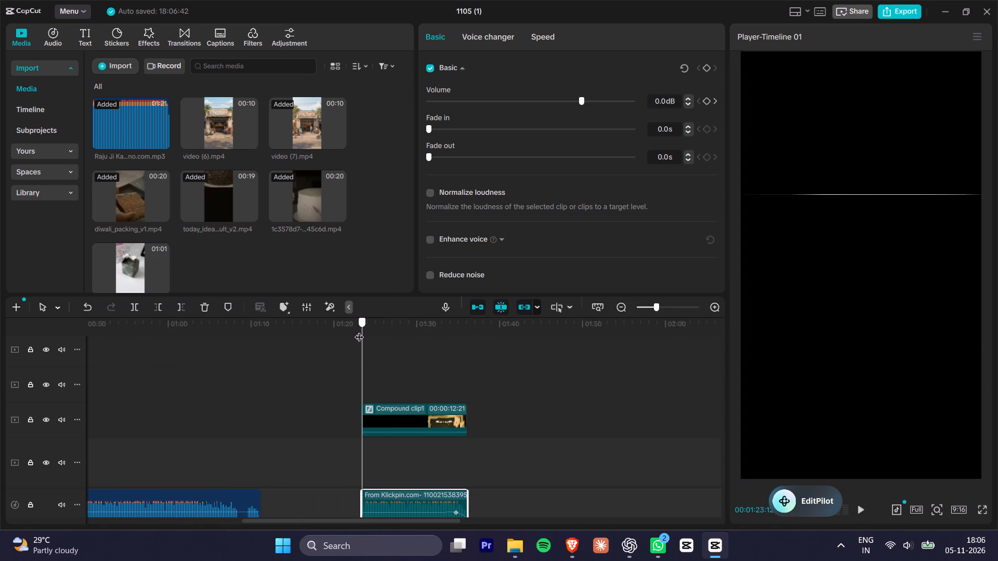
pyautogui.keyDown('alt'); pyautogui.scroll(-2, 441, 366); pyautogui.keyUp('alt')
pyautogui.scroll(-2, 447, 398)
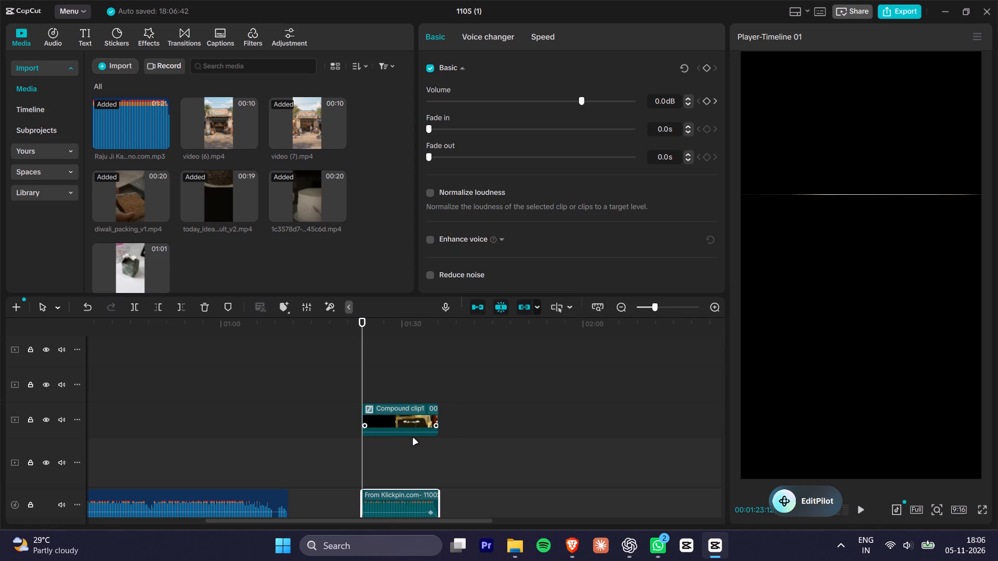
pyautogui.keyDown('alt'); pyautogui.scroll(-5, 419, 443); pyautogui.keyUp('alt')
pyautogui.moveTo(638, 352); pyautogui.dragTo(517, 415)
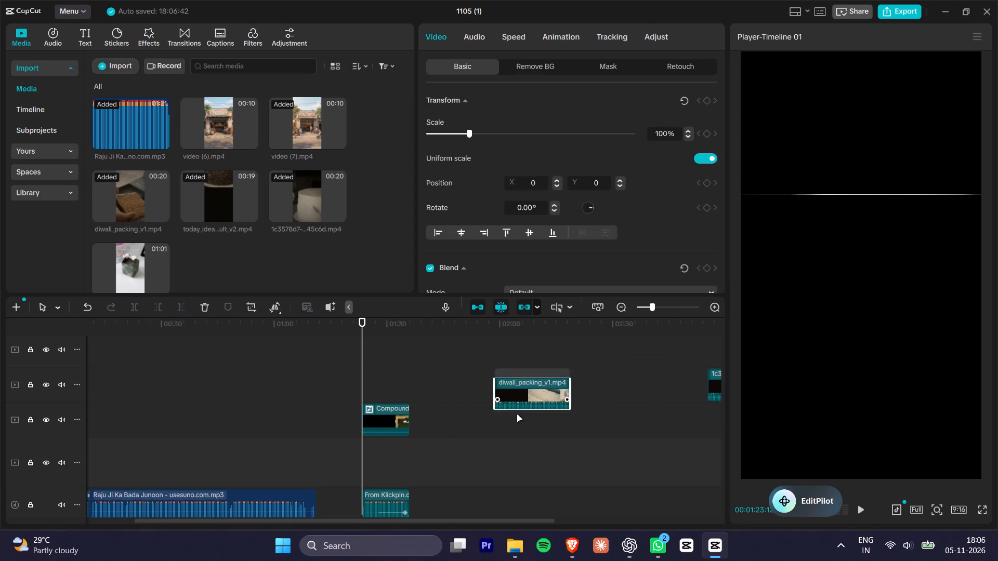
pyautogui.moveTo(517, 415); pyautogui.dragTo(514, 428)
# Play the opening of the diwali_packing_v1 clip from about 1:53.
pyautogui.click(472, 331)
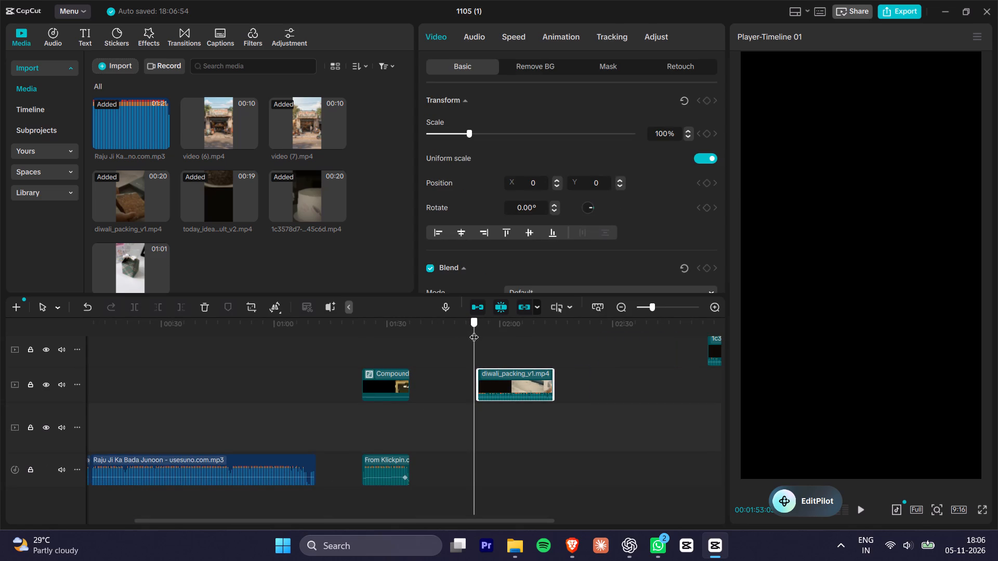
pyautogui.press('space')
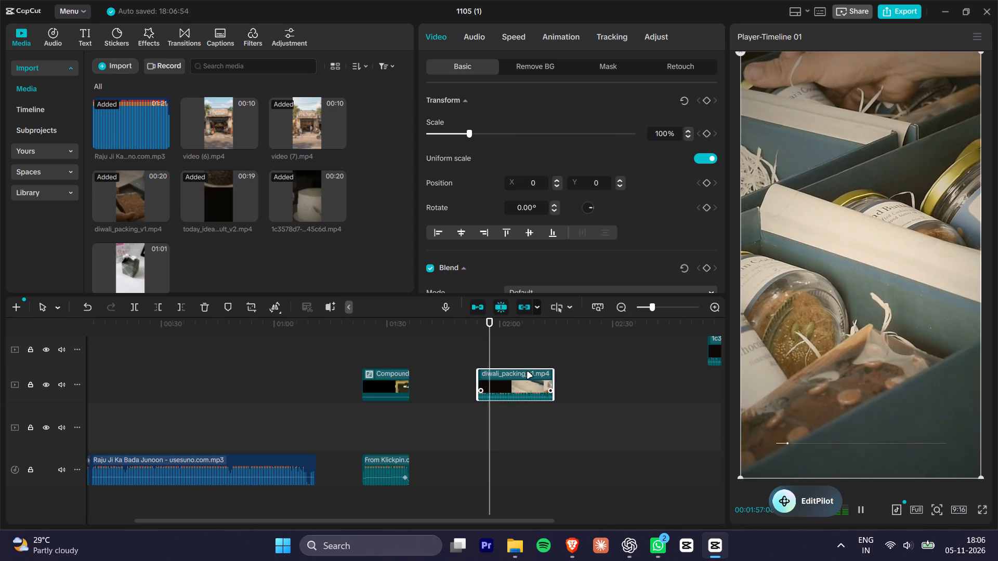
pyautogui.press('space')
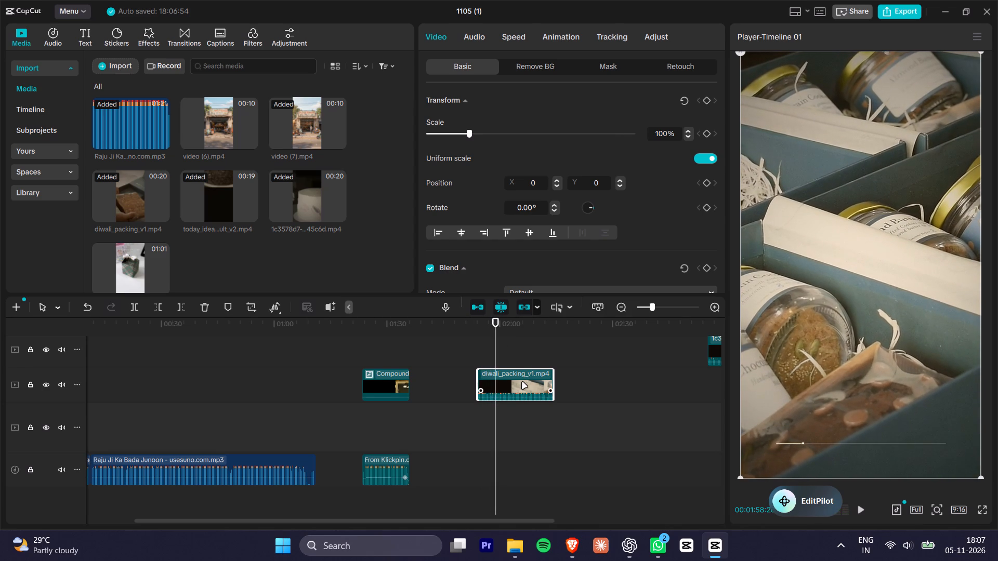
# Switch to Pinterest in Brave and play the "Everything Ready. Just Sew." and Mygdonia gift-packing pins with sound to judge their audio.
pyautogui.hotkey('alt', 'Tab')
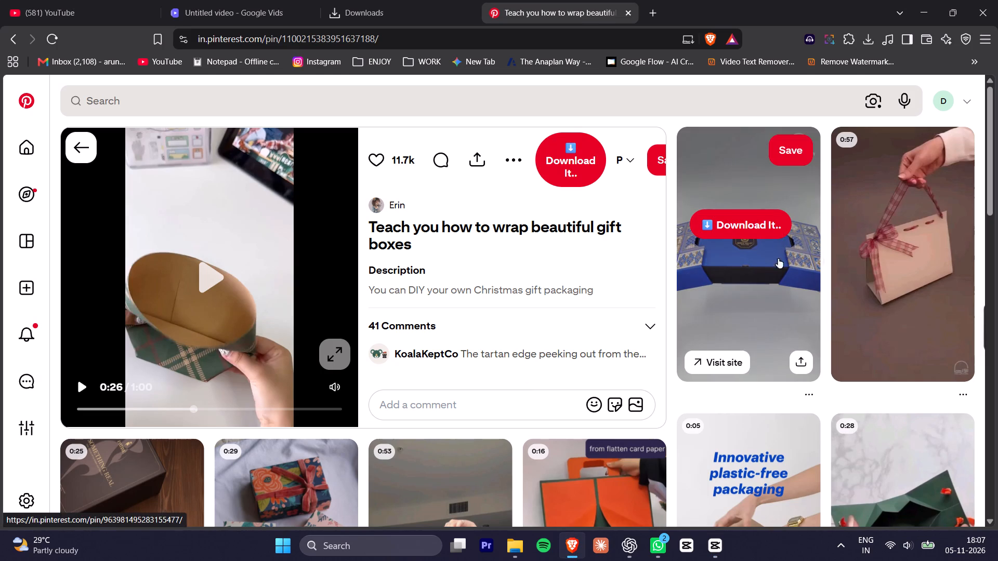
pyautogui.scroll(-3, 448, 282)
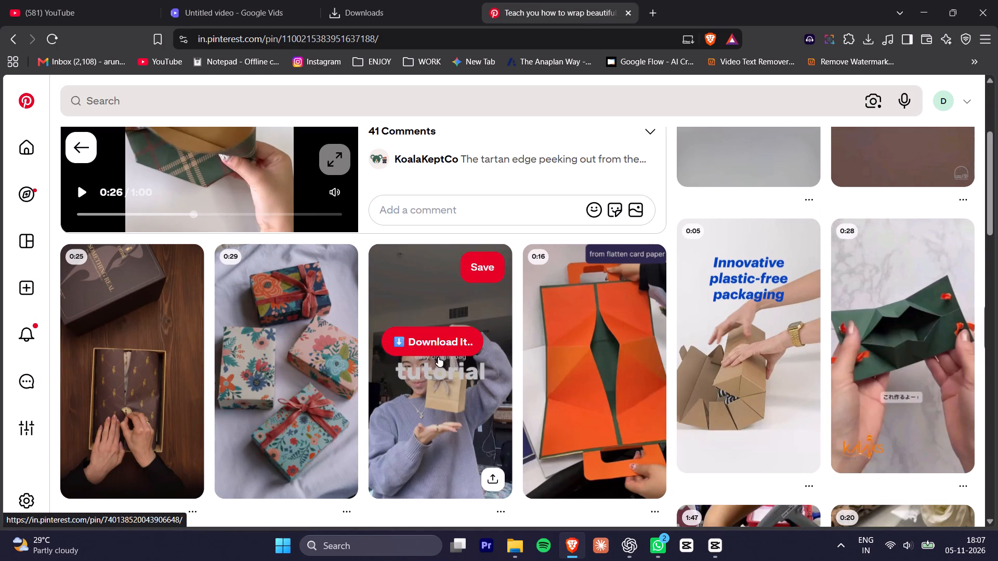
pyautogui.scroll(1, 429, 372)
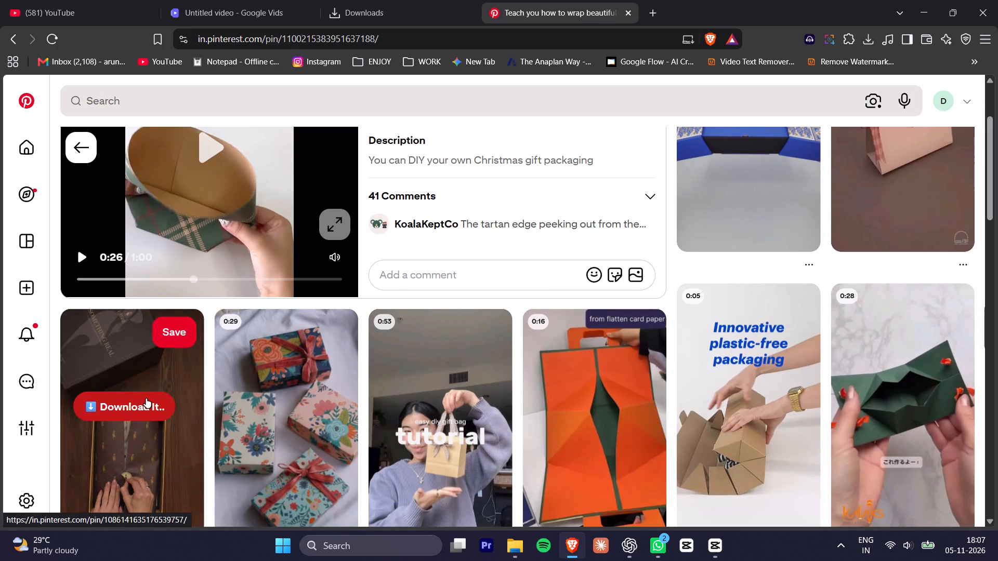
pyautogui.click(144, 356)
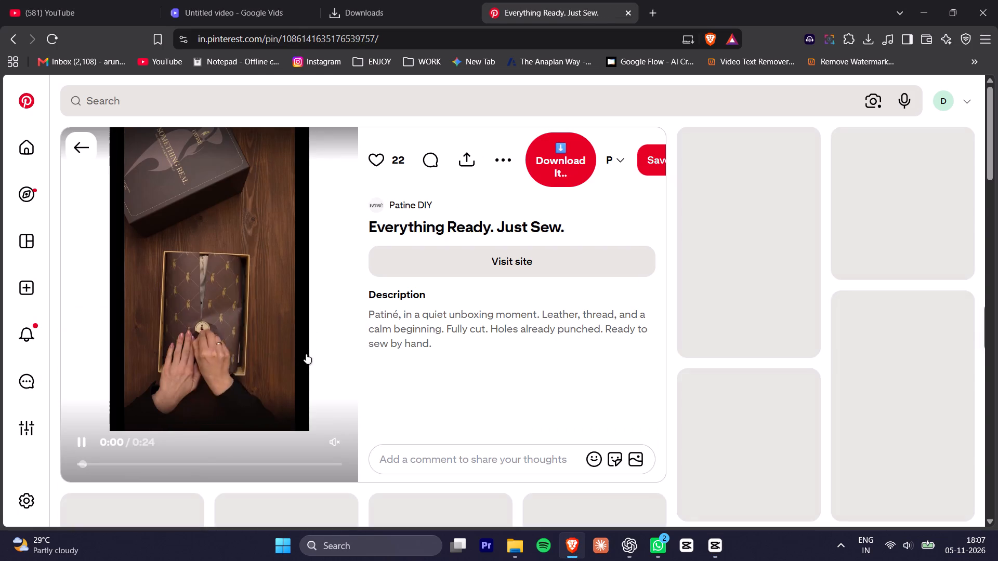
pyautogui.click(333, 440)
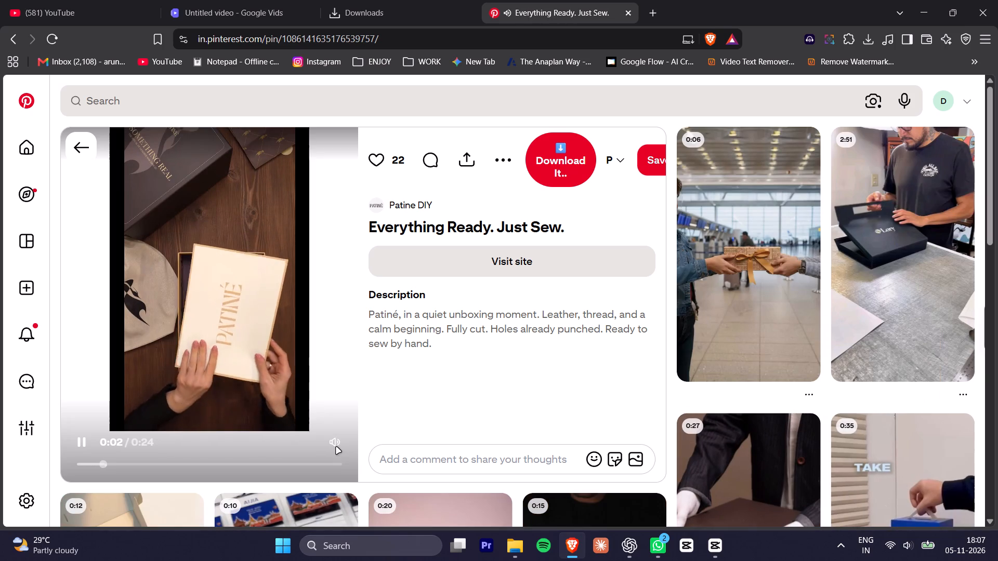
pyautogui.click(219, 337)
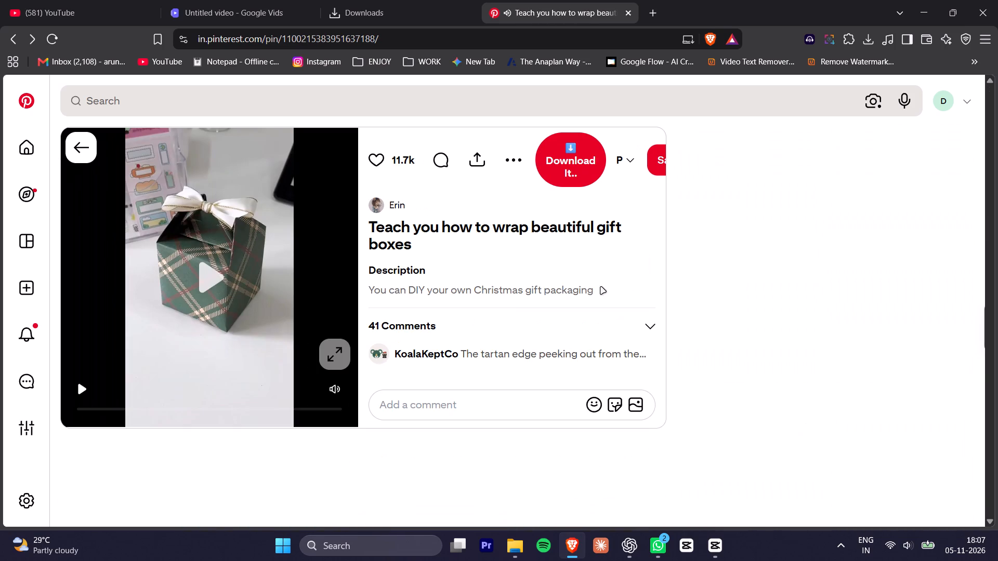
pyautogui.click(433, 268)
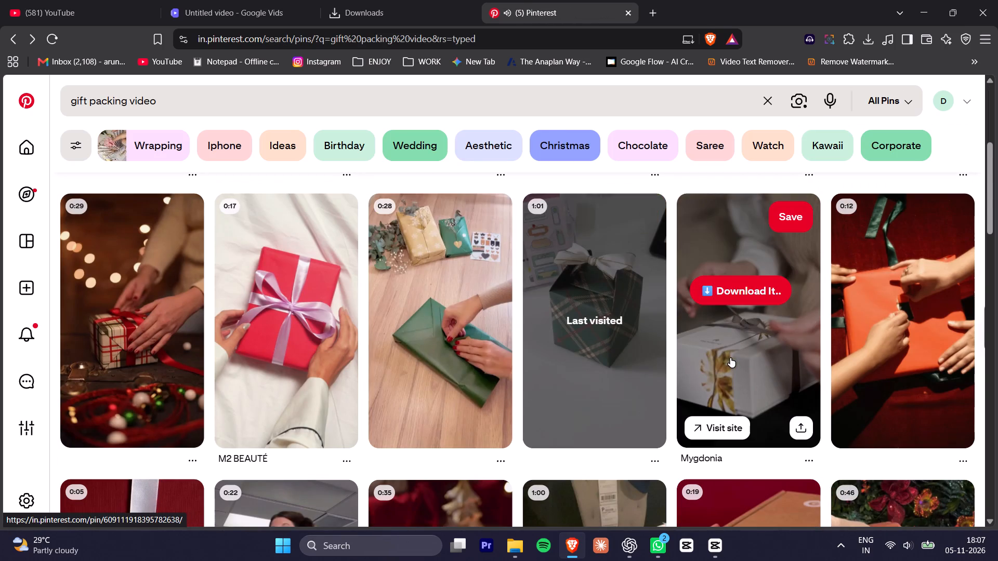
pyautogui.click(731, 358)
pyautogui.click(206, 286)
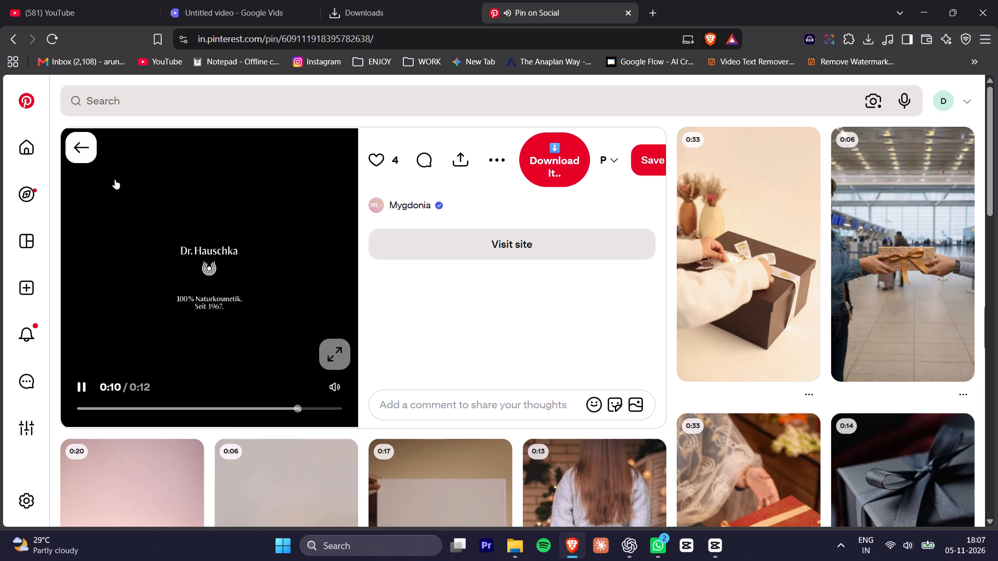
pyautogui.click(86, 148)
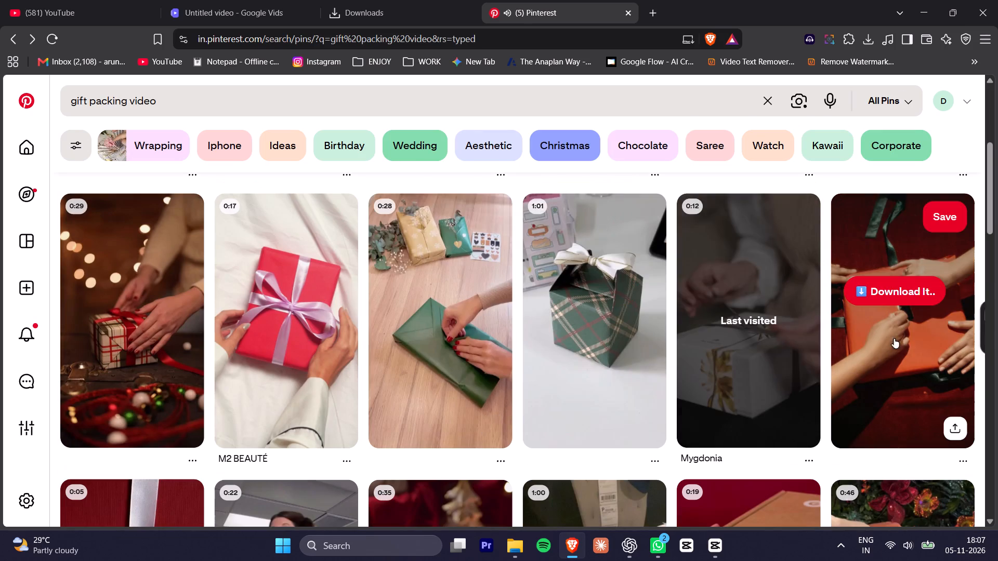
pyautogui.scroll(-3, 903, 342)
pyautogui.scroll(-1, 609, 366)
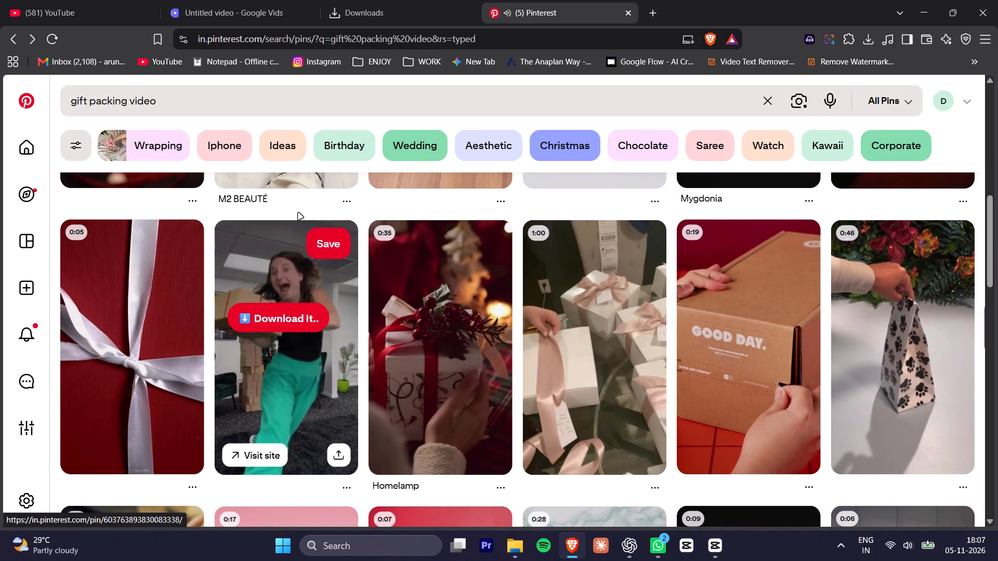
# Search the web for "epidemic sound" in place of the browser's Downloads page and open the Epidemic Sound website.
pyautogui.click(383, 0)
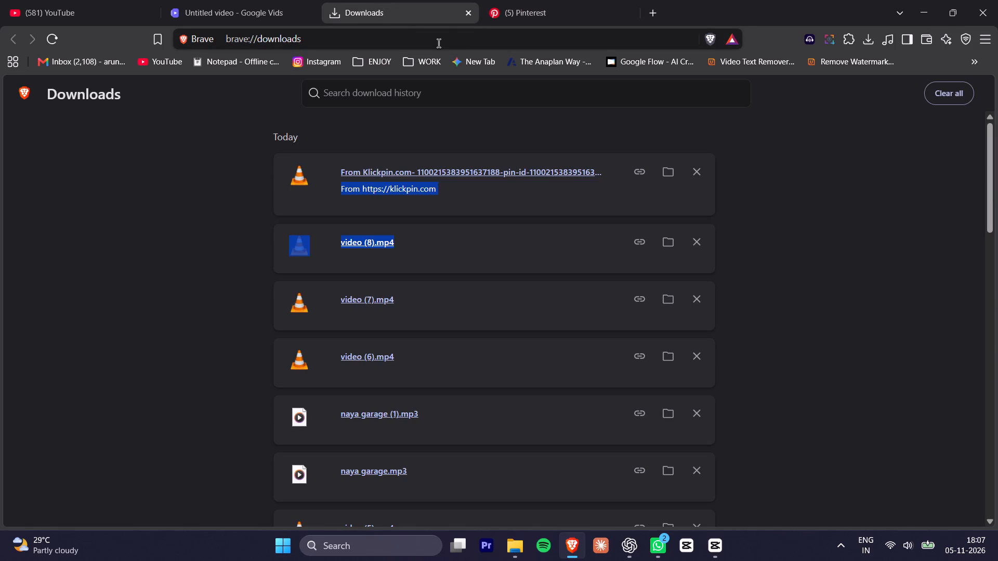
pyautogui.click(438, 43)
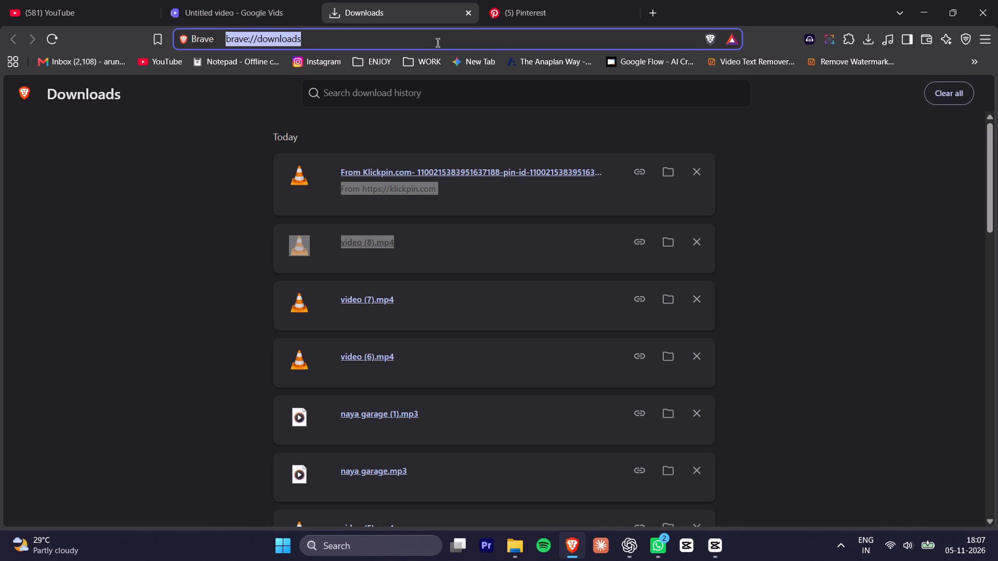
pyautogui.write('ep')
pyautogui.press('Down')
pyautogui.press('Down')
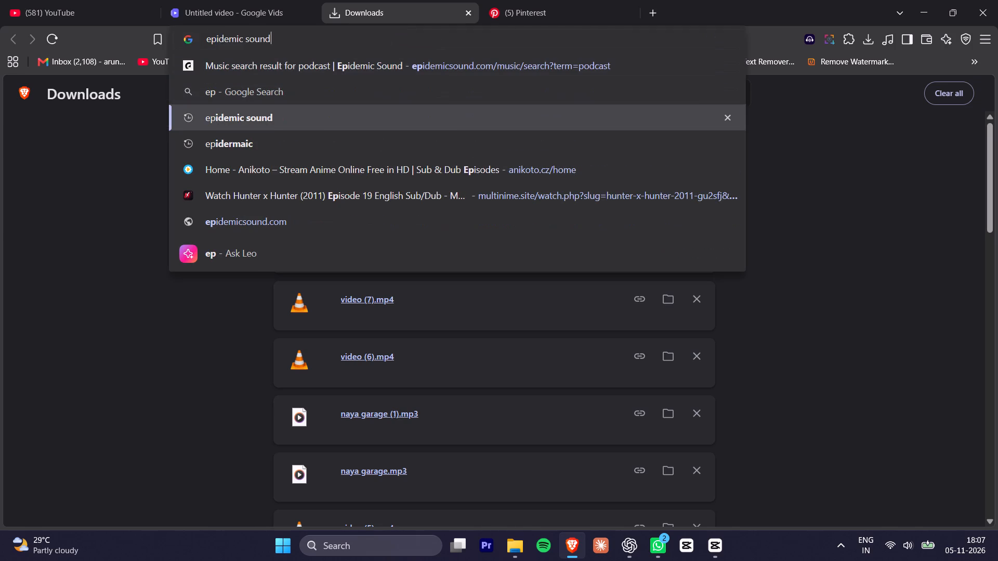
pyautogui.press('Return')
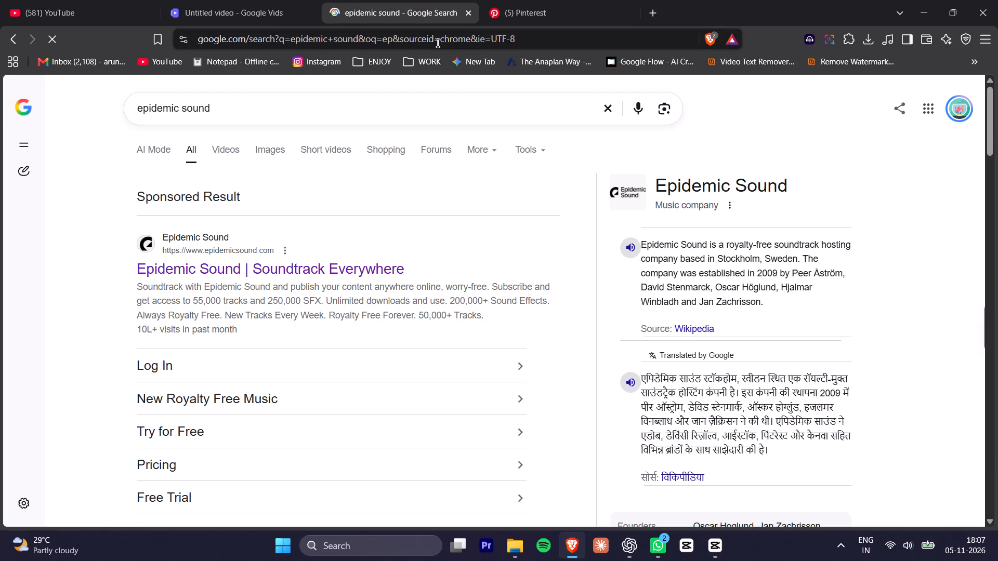
pyautogui.click(361, 267)
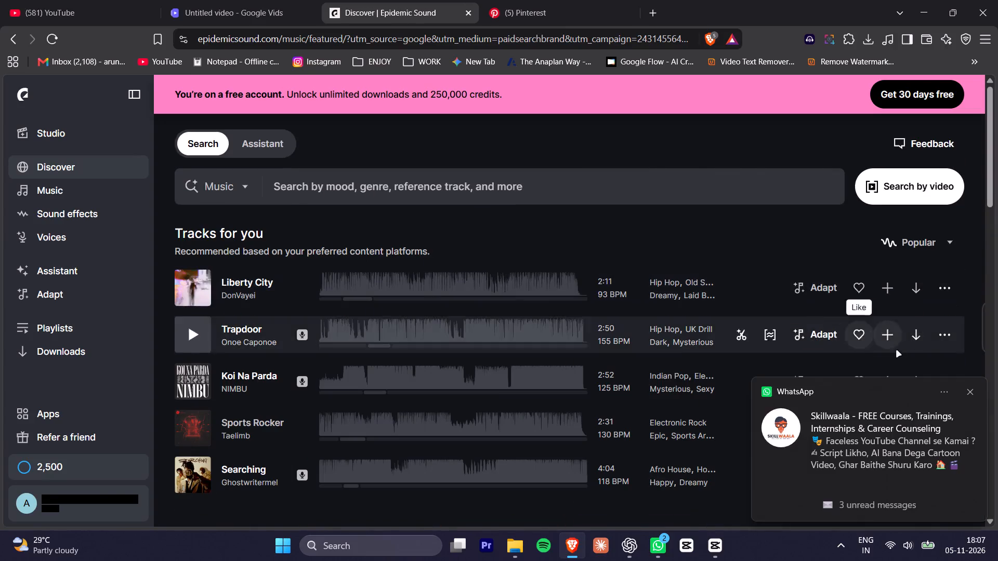
# Dismiss the WhatsApp notification, look over Epidemic Sound's recommended tracks and music search, and switch back to the CapCut project.
pyautogui.click(969, 391)
pyautogui.click(712, 236)
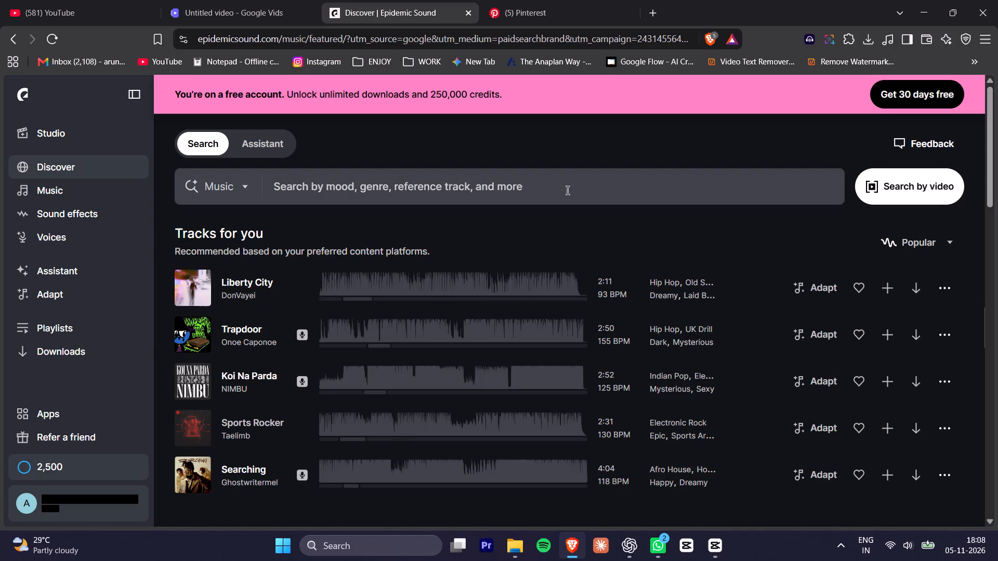
pyautogui.click(587, 241)
pyautogui.scroll(-3, 587, 241)
pyautogui.scroll(2, 393, 317)
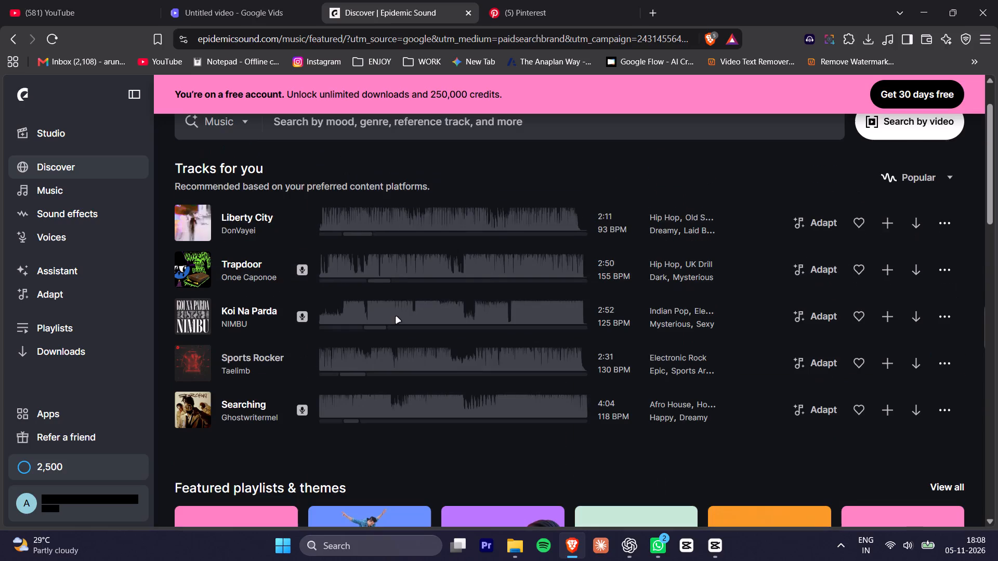
pyautogui.scroll(1, 581, 195)
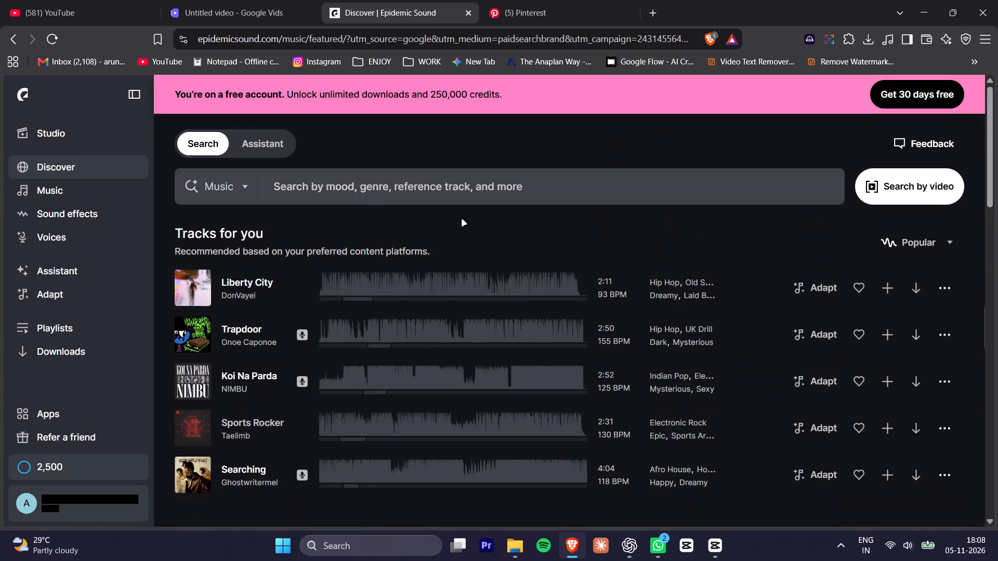
pyautogui.click(363, 195)
pyautogui.hotkey('alt', 'Tab')
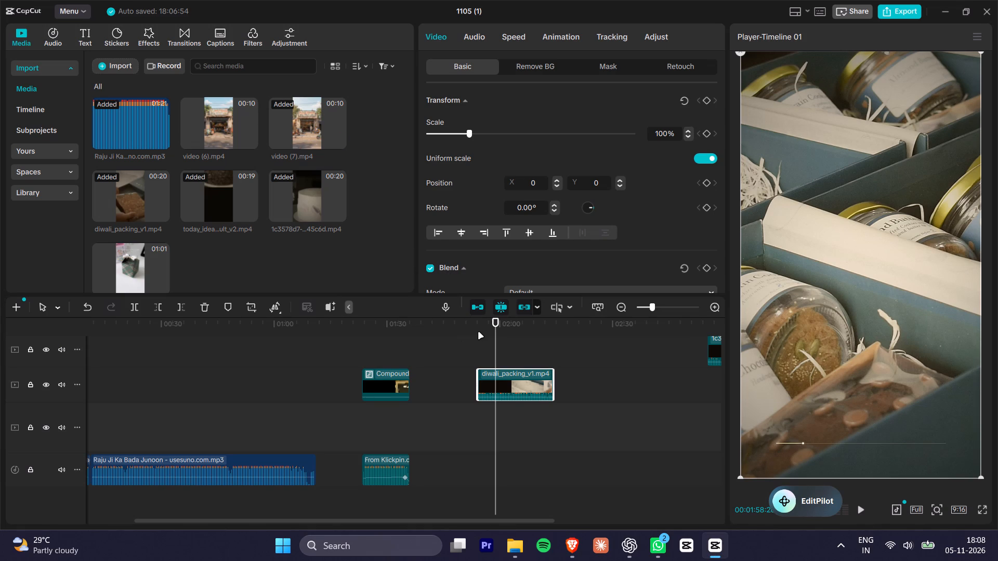
# Search Epidemic Sound's music in Brave for "process".
pyautogui.hotkey('alt', 'Tab')
pyautogui.write('process')
pyautogui.press('Return')
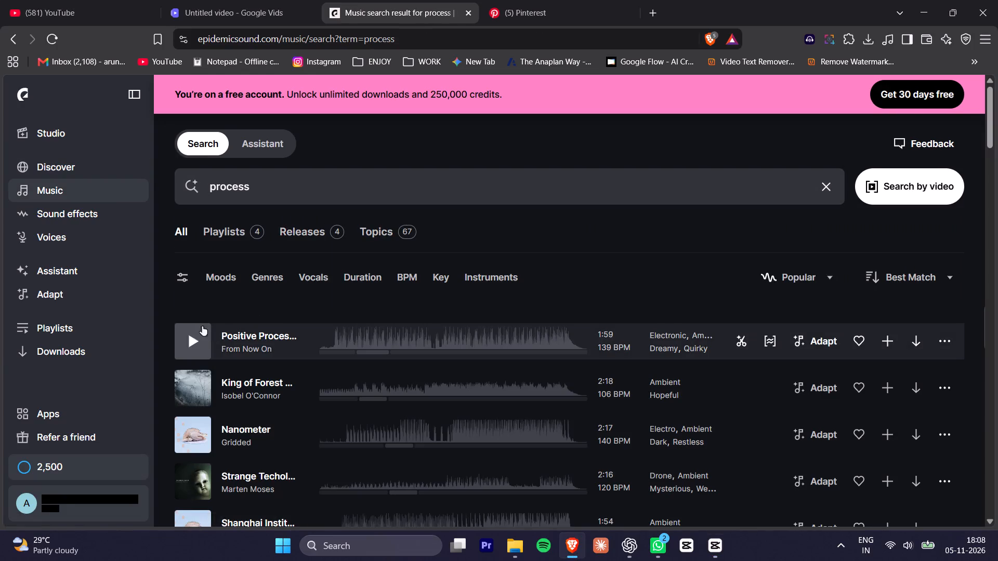
# Audition the opening of "Positive Process", "King of Forest Green" and "Nanometer", ending with "Positive Process" playing again.
pyautogui.click(199, 338)
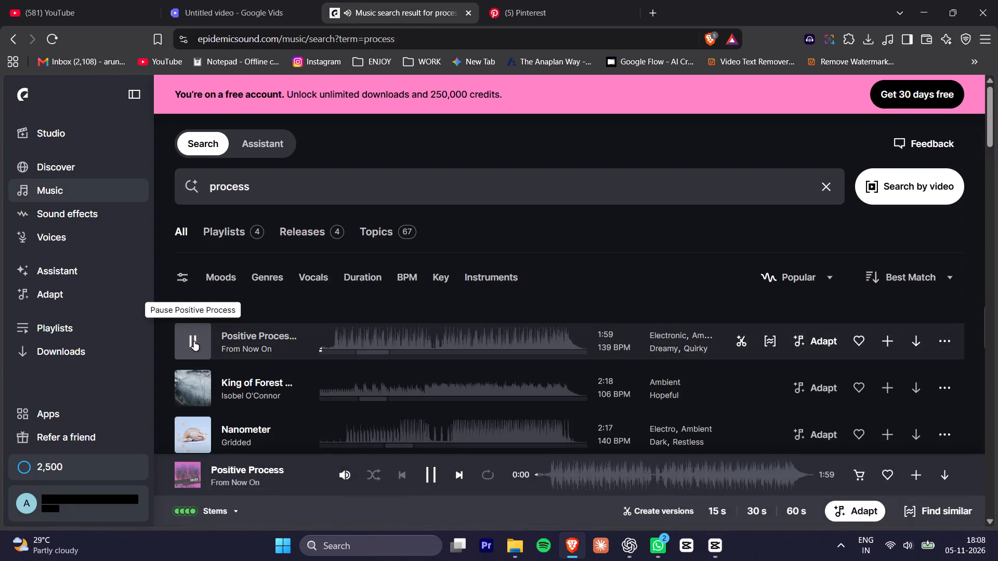
pyautogui.click(190, 389)
pyautogui.click(190, 389)
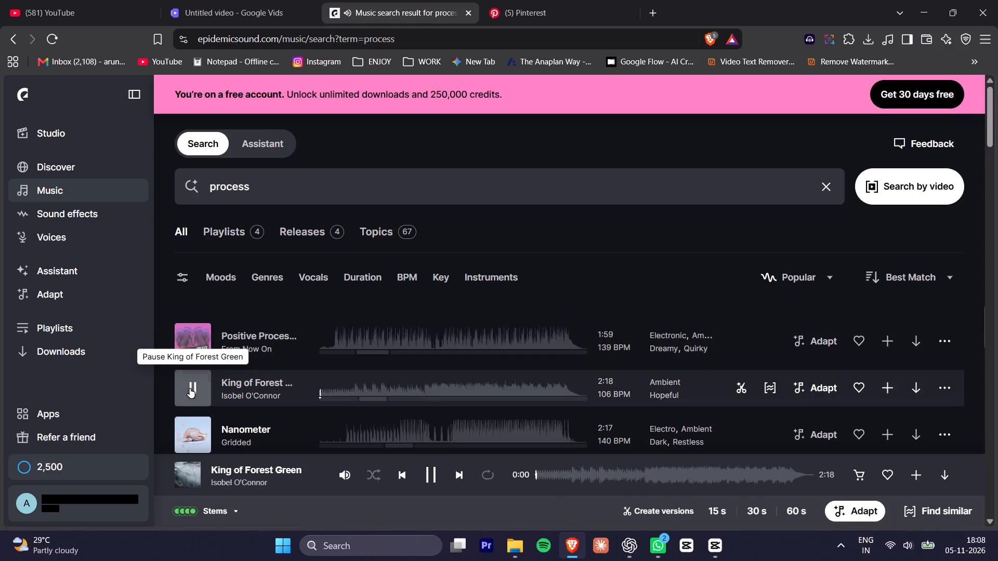
pyautogui.click(192, 388)
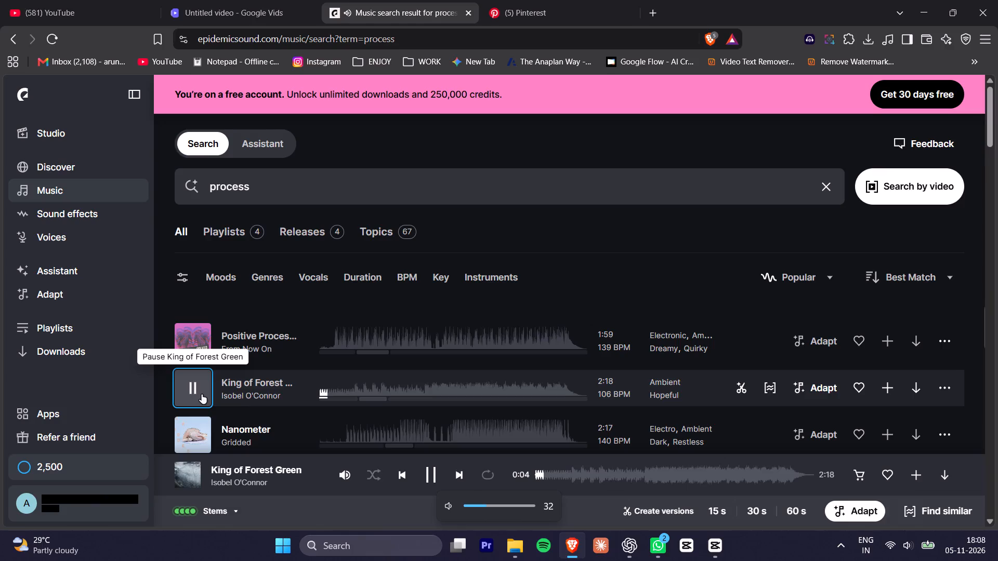
pyautogui.scroll(-1, 215, 392)
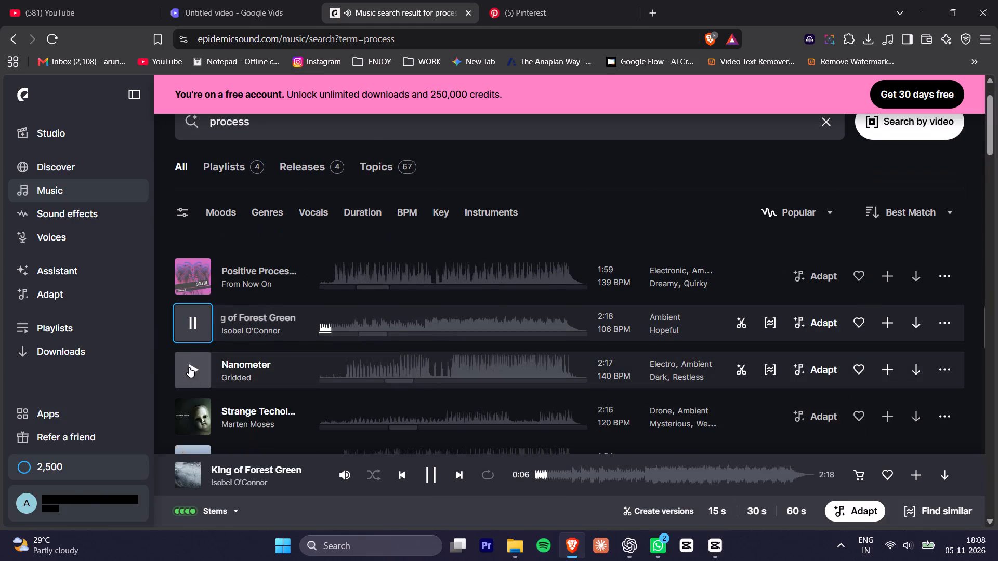
pyautogui.click(189, 368)
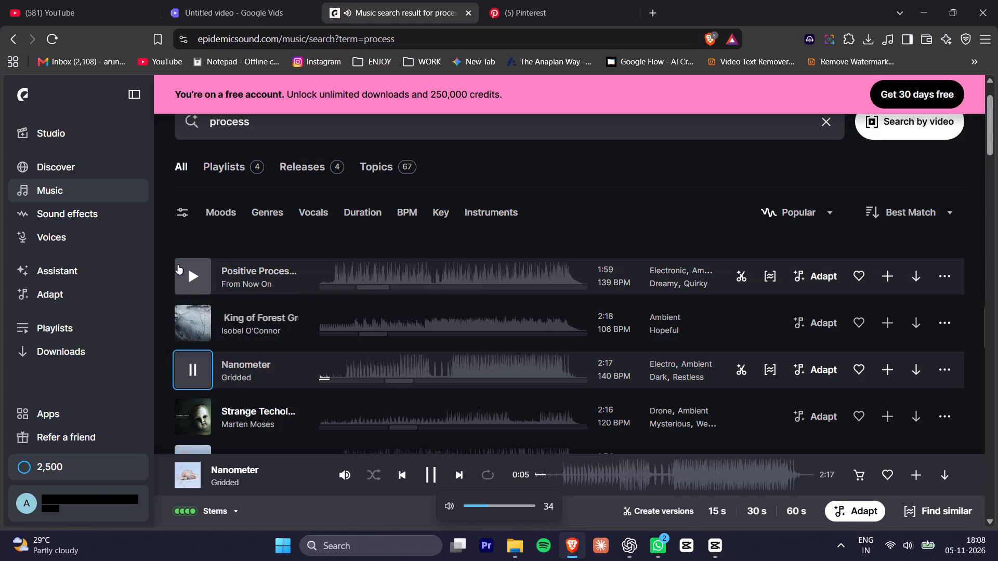
pyautogui.click(192, 278)
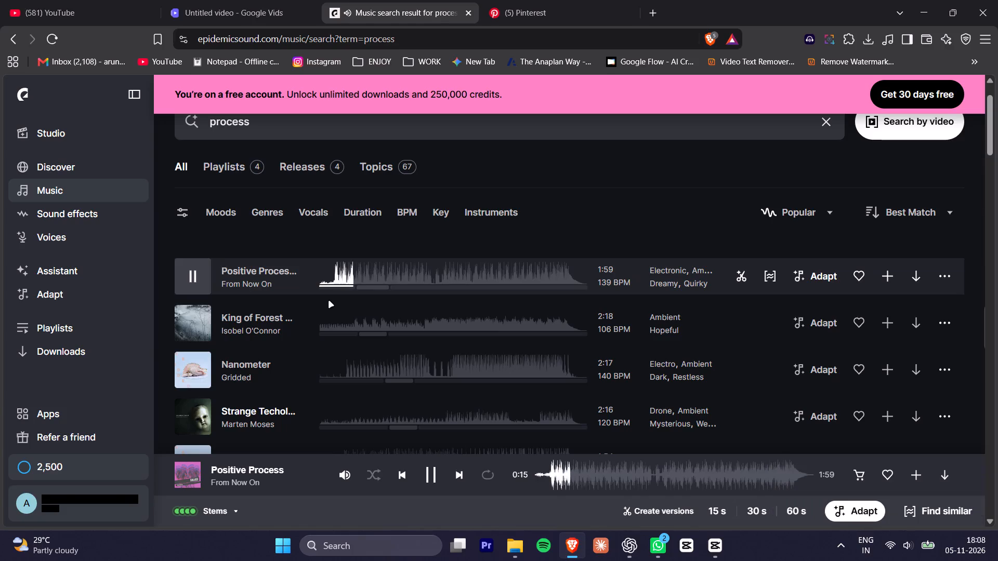
# Switch to CapCut and play diwali_packing_v1 from its start against "Positive Process", and pause the music in Brave.
pyautogui.hotkey('alt', 'Tab')
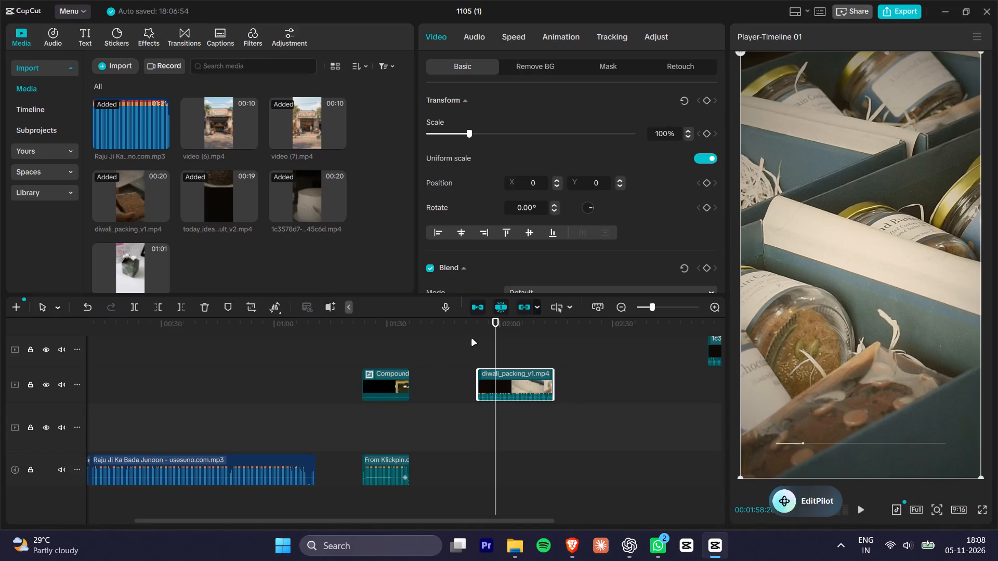
pyautogui.click(473, 331)
pyautogui.press('space')
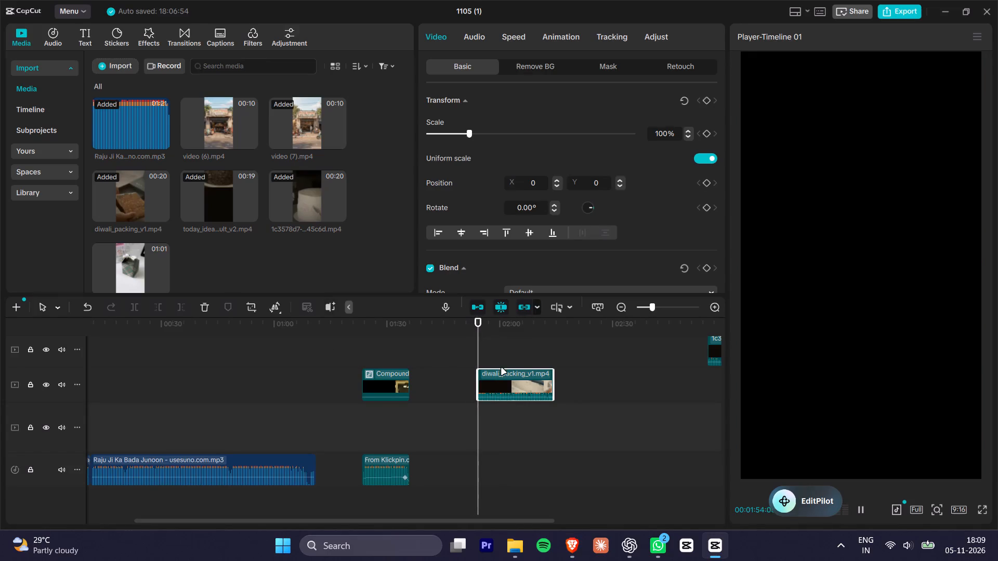
pyautogui.hotkey('alt', 'Tab')
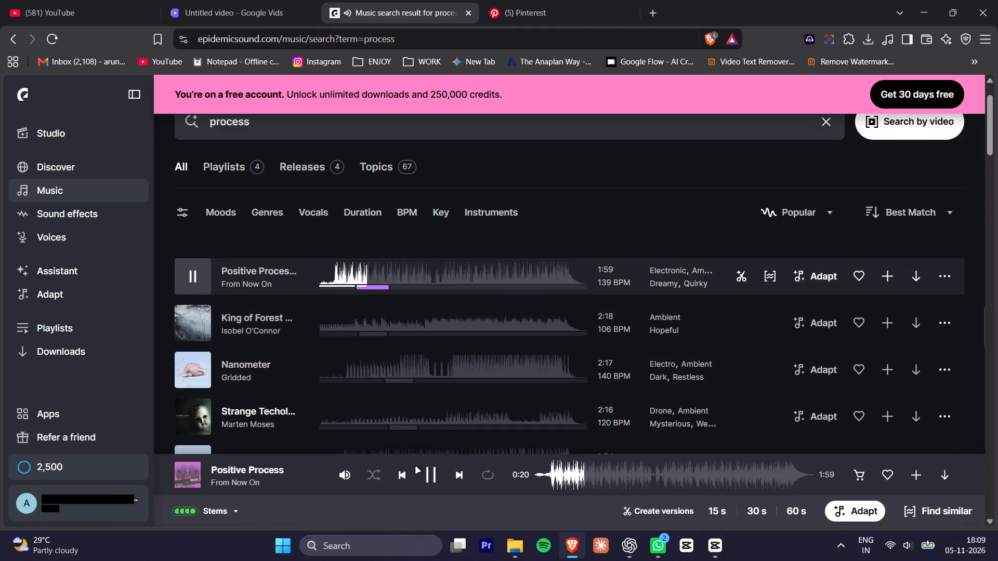
pyautogui.click(435, 472)
# Back in CapCut, move the 1c3578d7 cake clip earlier to start at about 2:22, on the same track as diwali_packing_v1.
pyautogui.hotkey('alt', 'Tab')
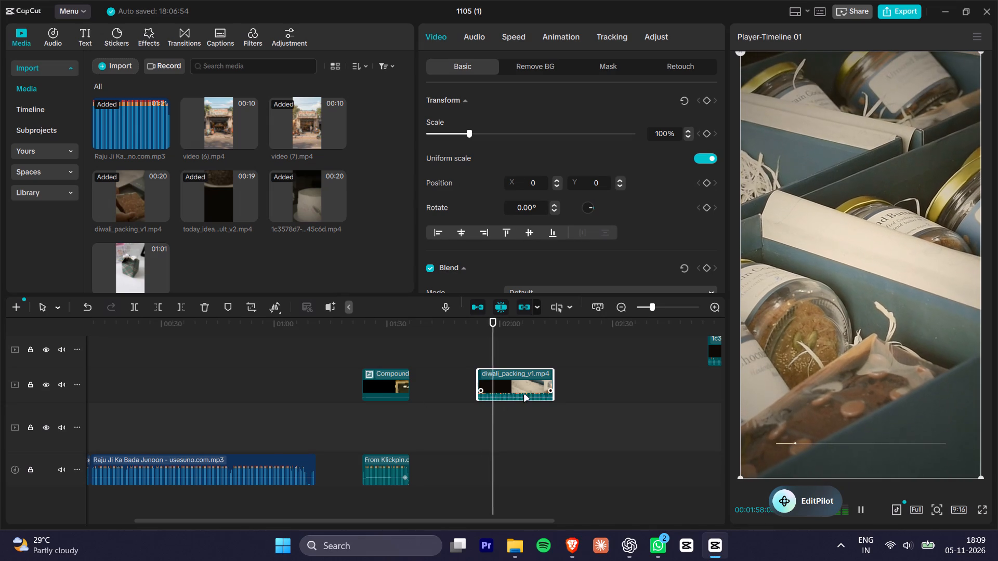
pyautogui.keyDown('alt'); pyautogui.scroll(-1, 527, 394); pyautogui.keyUp('alt')
pyautogui.moveTo(695, 353); pyautogui.dragTo(673, 360)
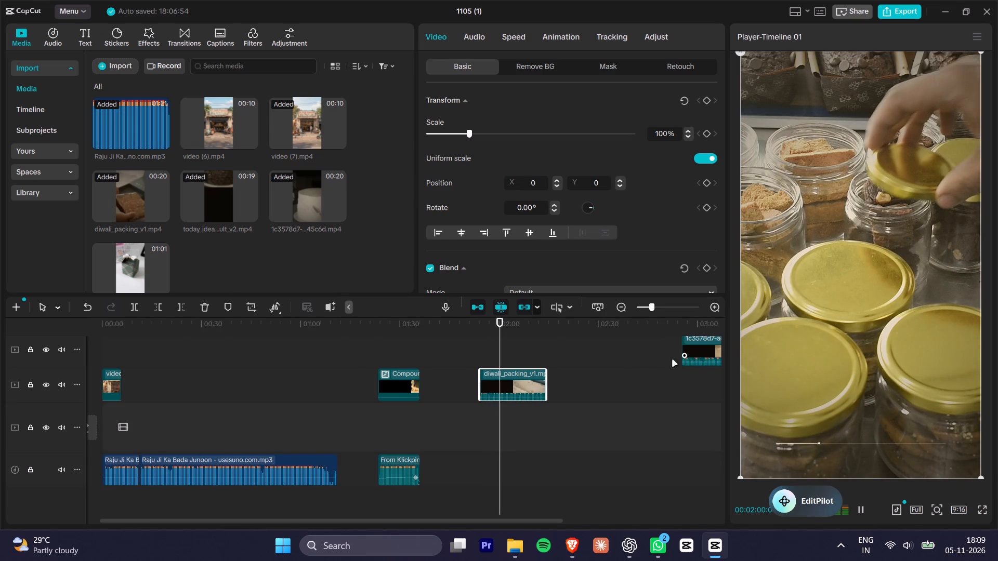
pyautogui.moveTo(673, 360); pyautogui.dragTo(587, 390)
# Play the opening of the 1c3578d7 cake clip, stop playback and return the playhead to about 2:22.
pyautogui.click(574, 324)
pyautogui.press('space')
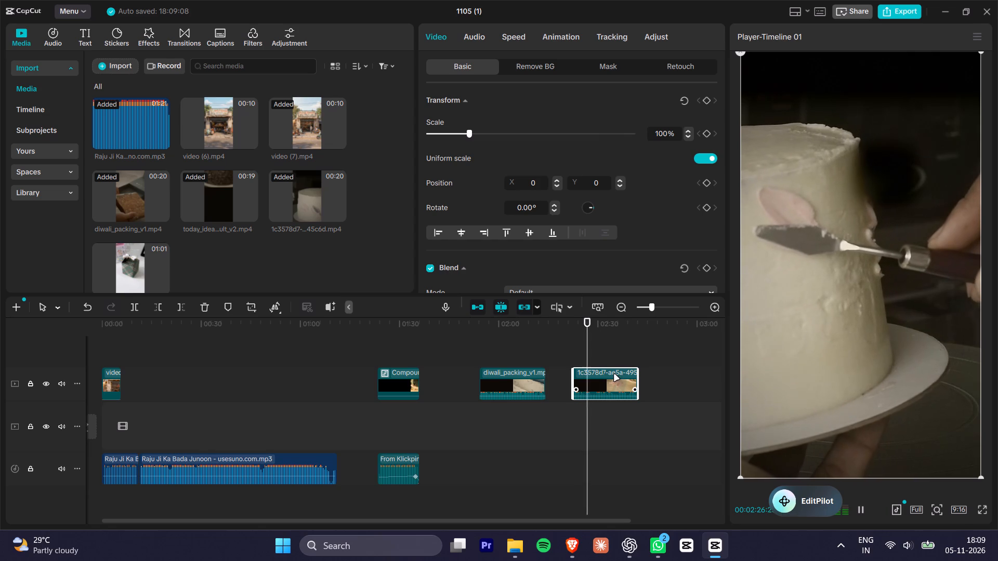
pyautogui.hotkey('alt', 'Tab')
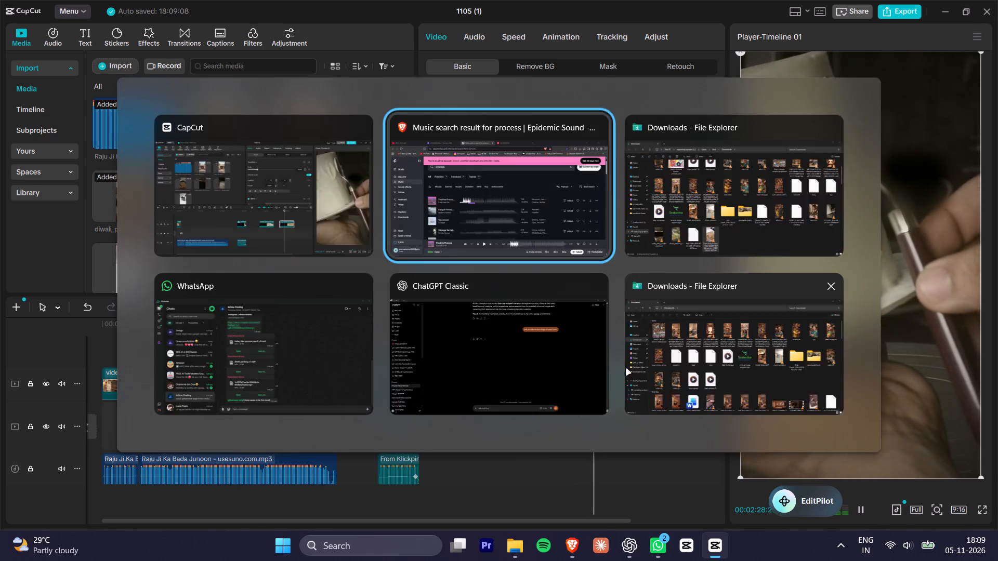
pyautogui.hotkey('alt', 'Tab')
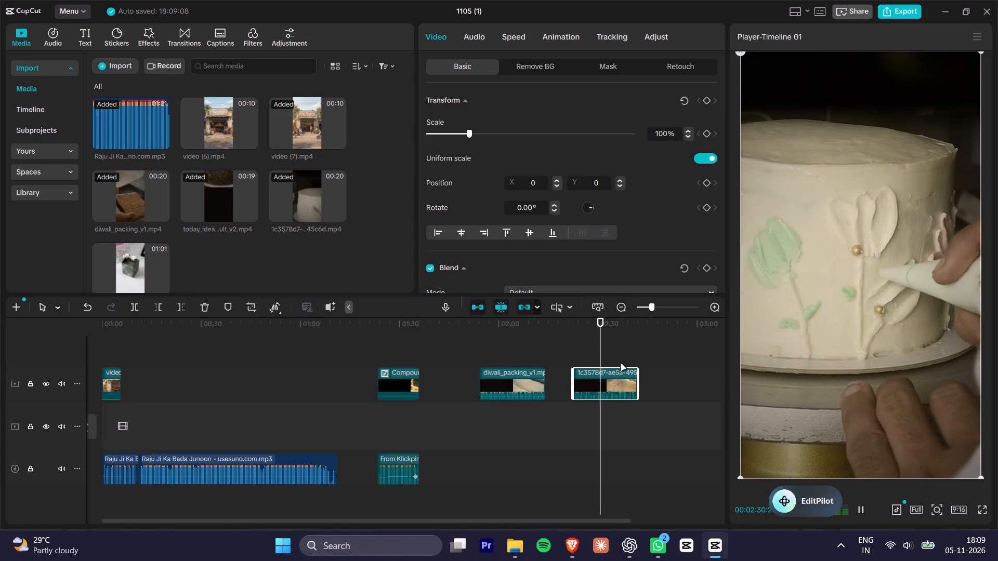
pyautogui.press('space')
pyautogui.click(568, 320)
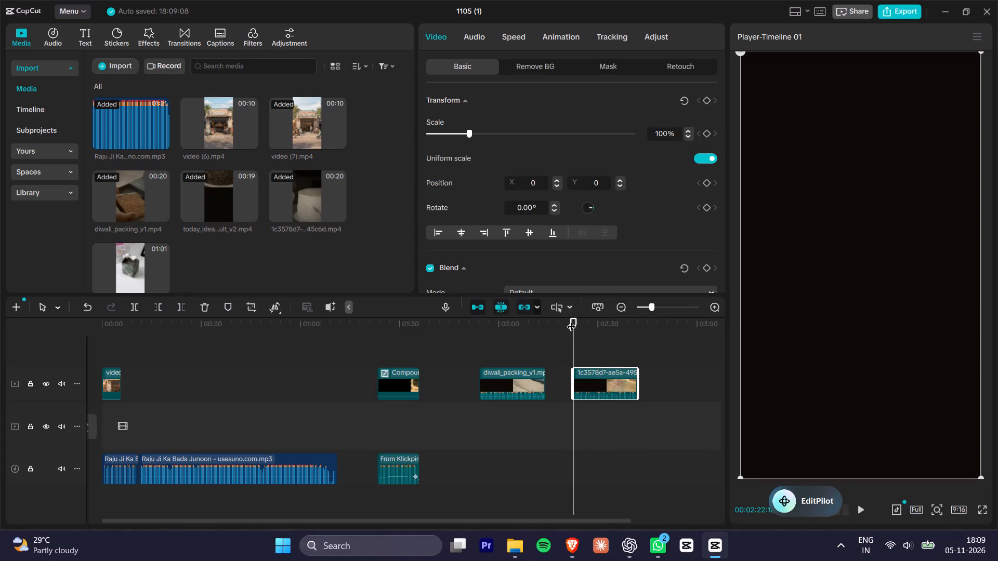